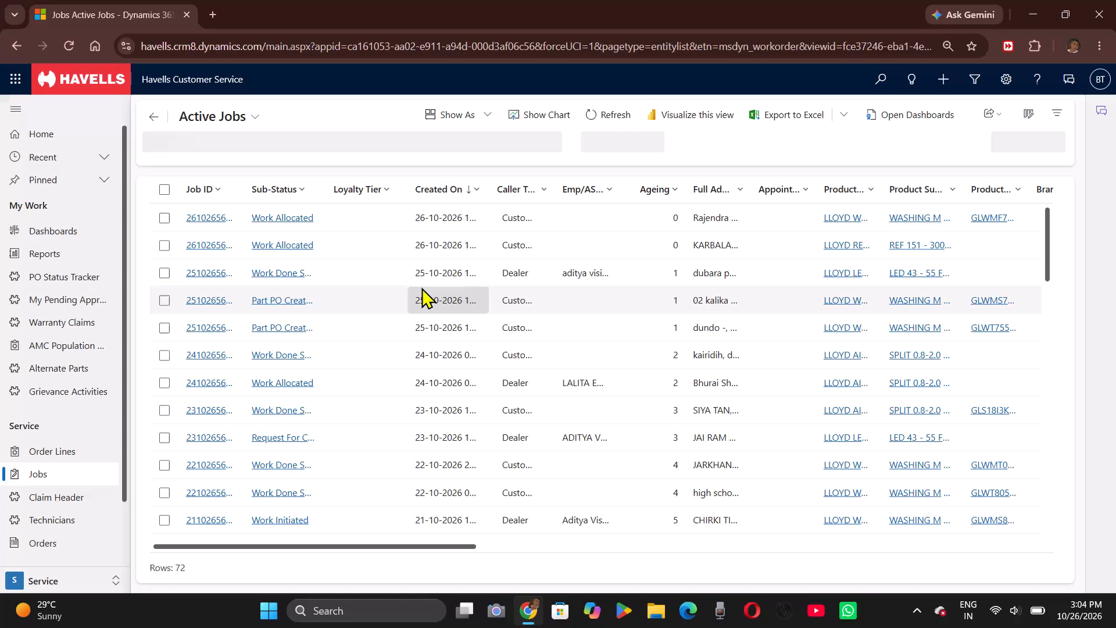
Filter the Active Jobs list by Sub-Status equal to Work Allocated.
{"action": "left_click", "coordinate": [362, 195]}
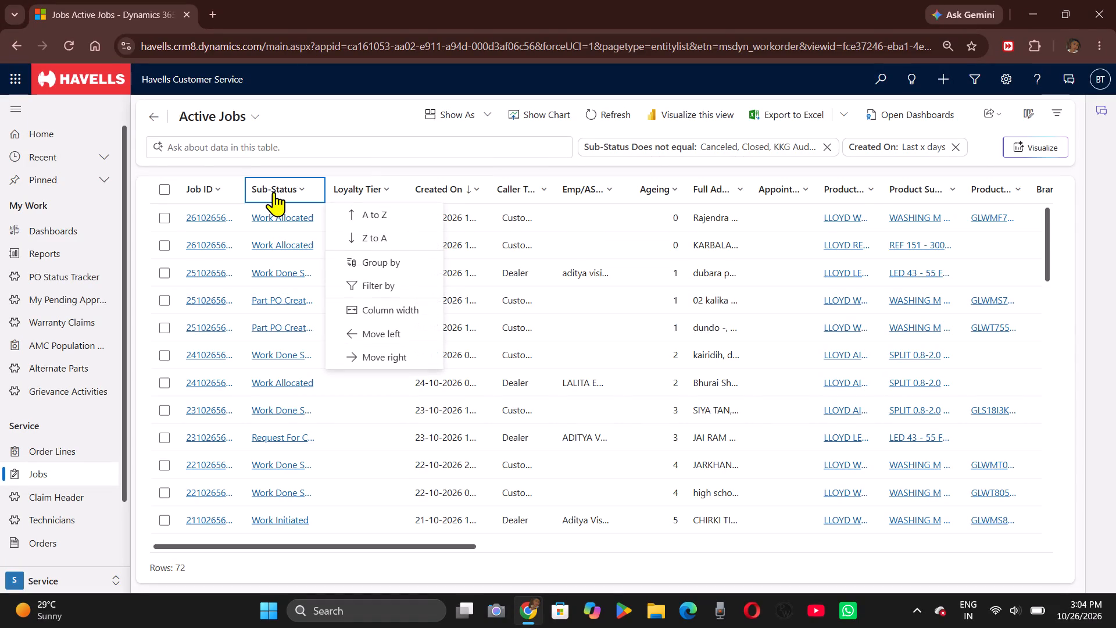
{"action": "left_click", "coordinate": [274, 192]}
{"action": "left_click", "coordinate": [292, 293]}
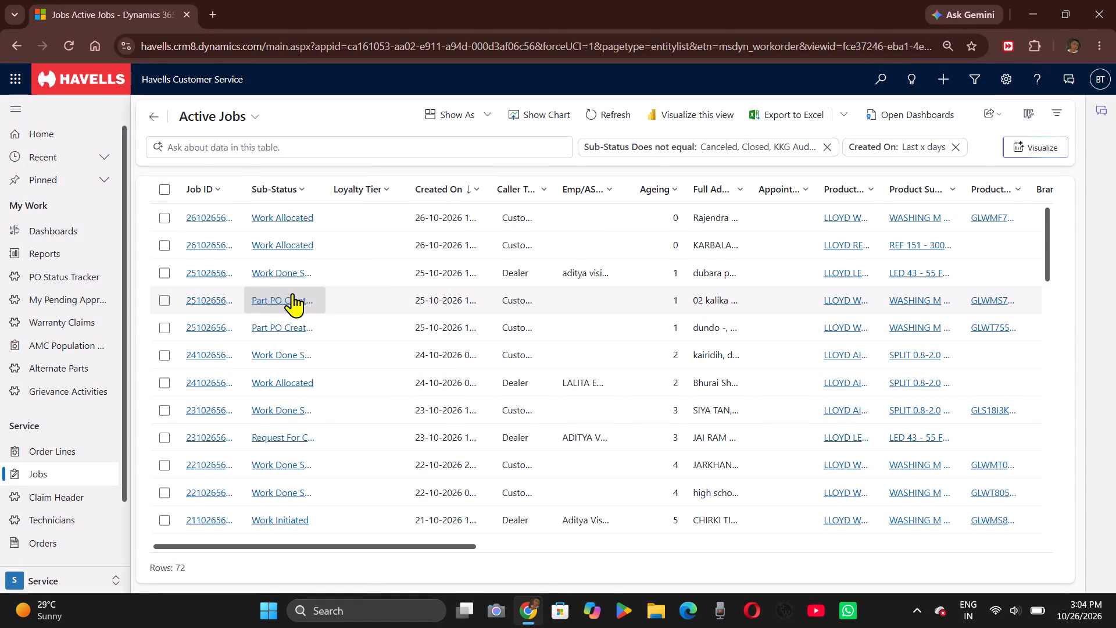
{"action": "key", "text": "w"}
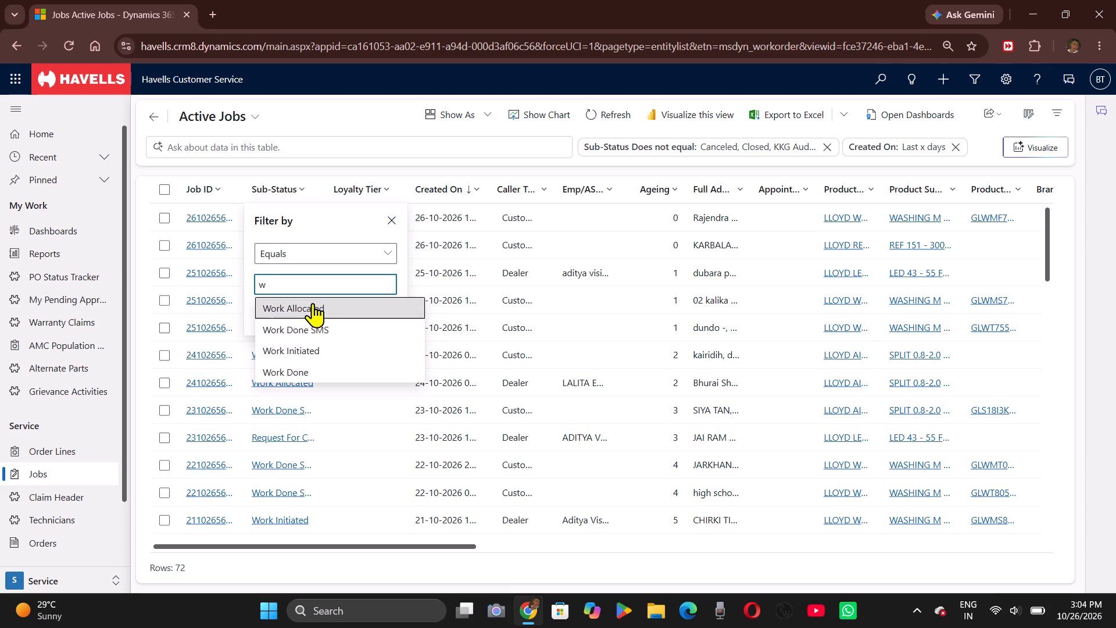
{"action": "left_click", "coordinate": [313, 311]}
{"action": "left_click", "coordinate": [313, 326]}
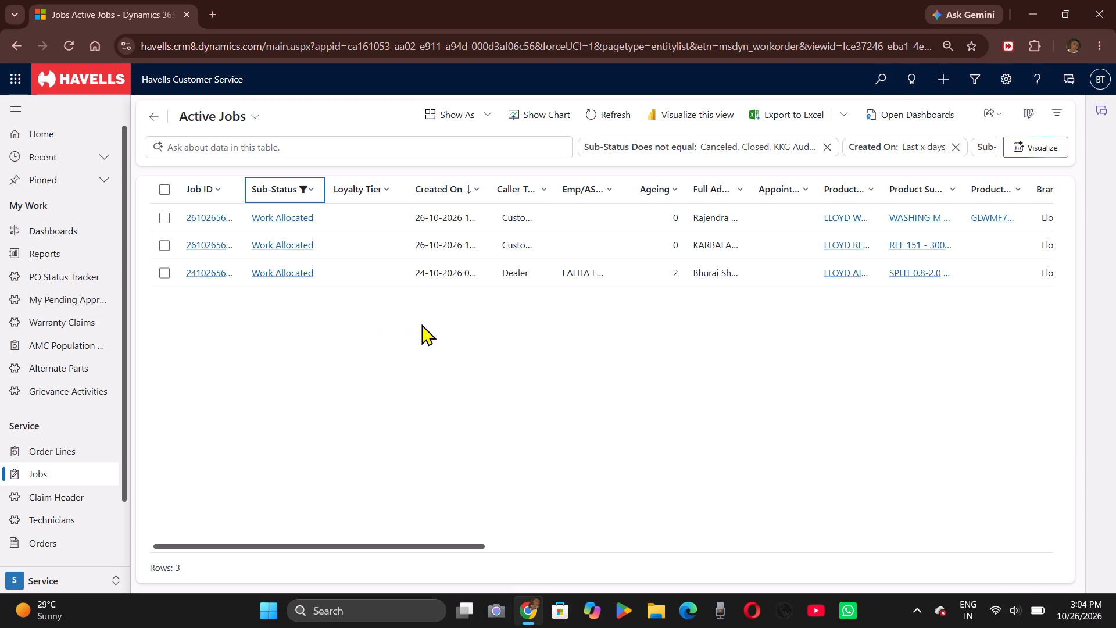
Review the filtered jobs across their columns, including product, brand, nature of complaint, owner, customer, branch and district.
{"action": "scroll", "coordinate": [421, 324], "scroll_direction": "left", "scroll_amount": 3}
{"action": "scroll", "coordinate": [421, 324], "scroll_direction": "up", "scroll_amount": 1}
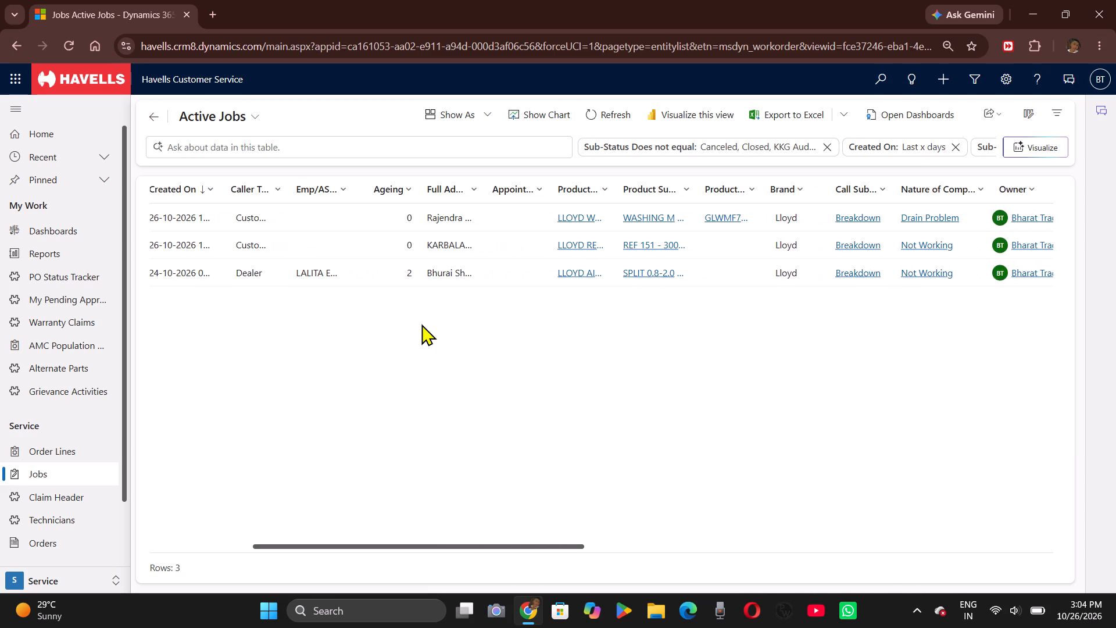
{"action": "scroll", "coordinate": [421, 324], "scroll_direction": "up", "scroll_amount": 1}
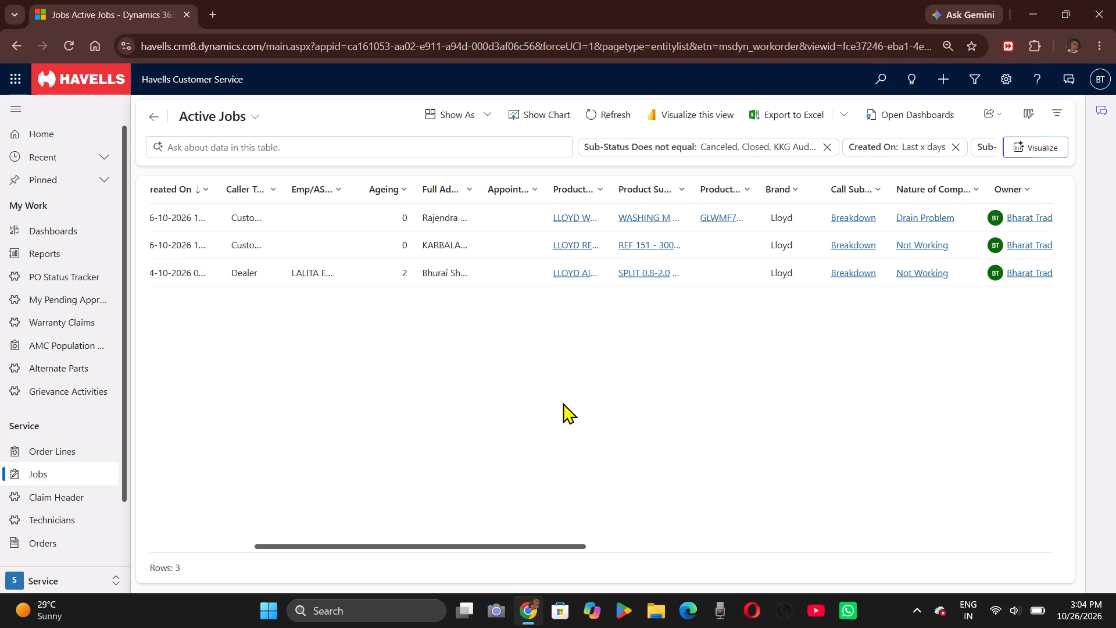
{"action": "scroll", "coordinate": [563, 402], "scroll_direction": "left", "scroll_amount": 2}
{"action": "scroll", "coordinate": [563, 402], "scroll_direction": "right", "scroll_amount": 1}
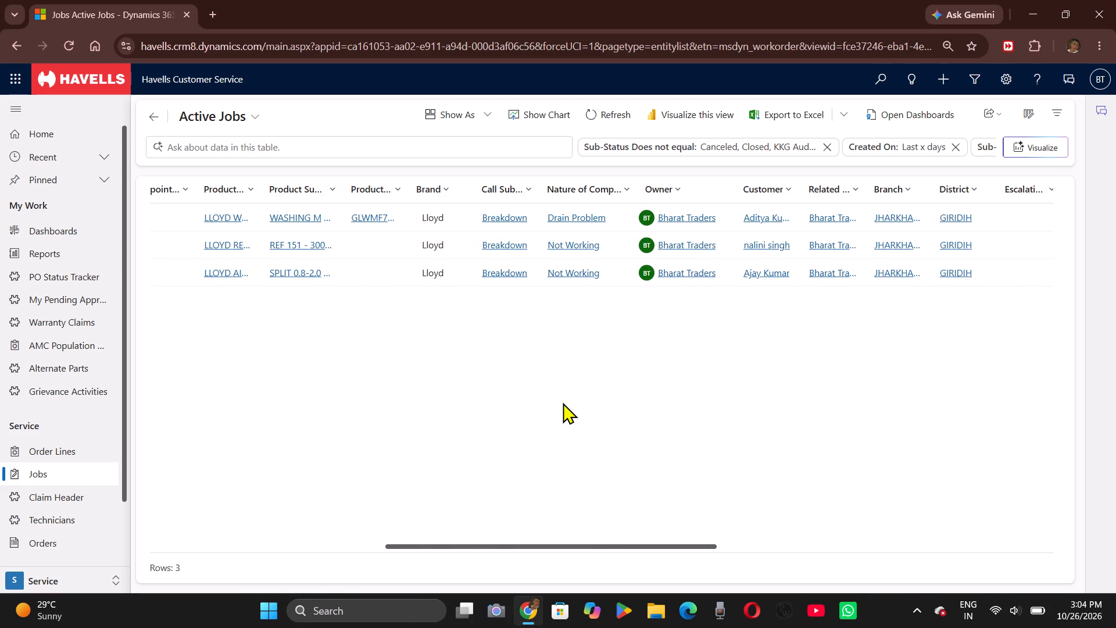
{"action": "scroll", "coordinate": [563, 402], "scroll_direction": "right", "scroll_amount": 2}
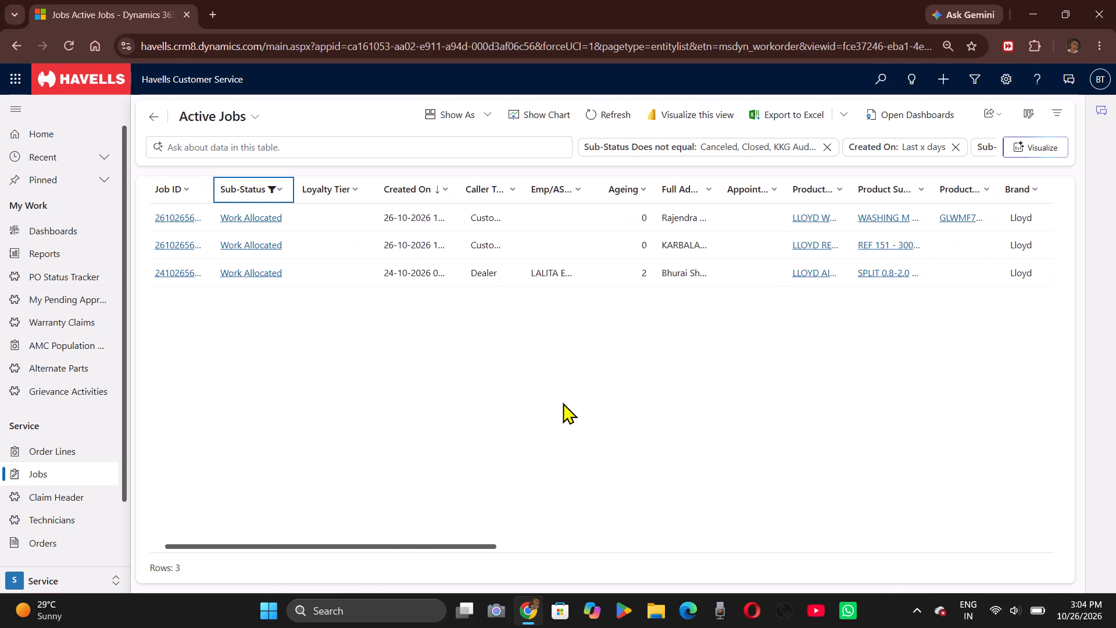
{"action": "scroll", "coordinate": [563, 402], "scroll_direction": "right", "scroll_amount": 1}
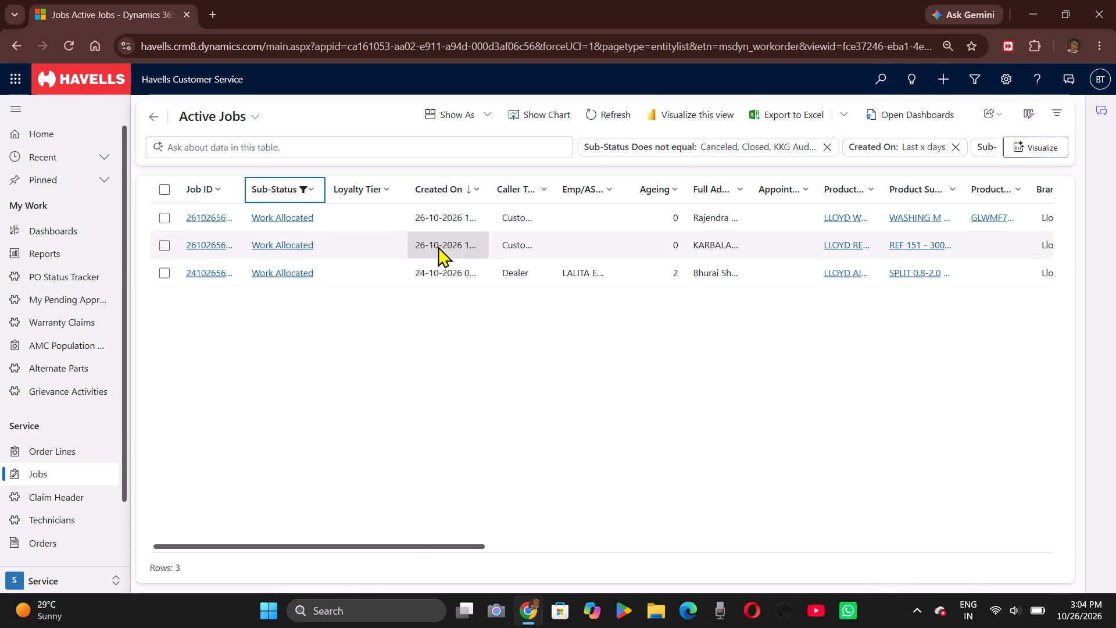
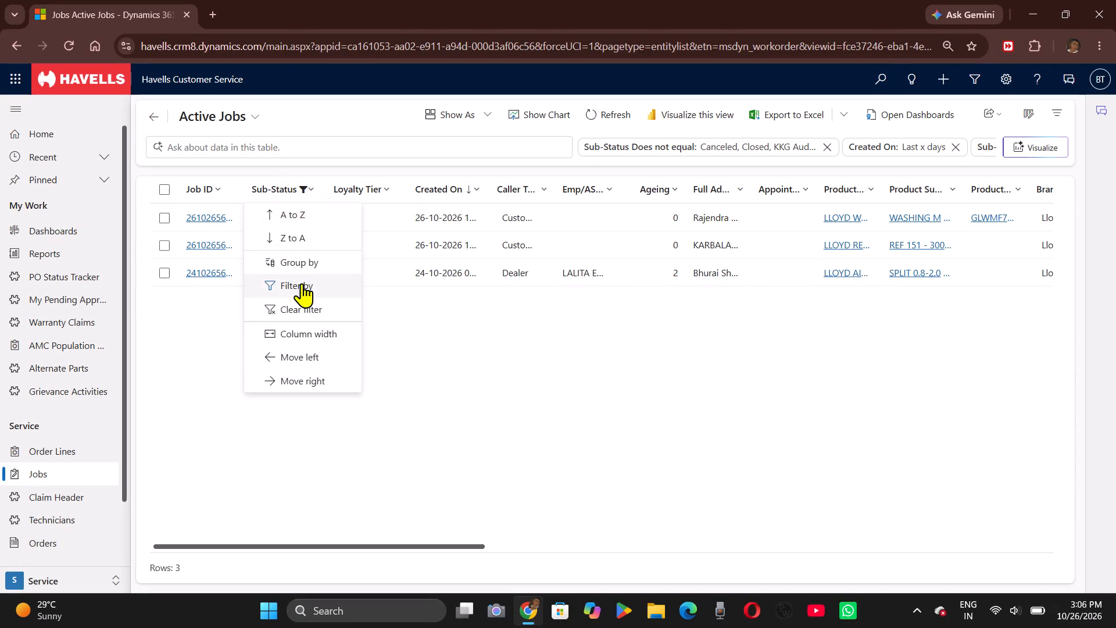
Change the Active Jobs filter to Sub-Status equals Work Done SMS.
{"action": "left_click", "coordinate": [302, 283]}
{"action": "left_click", "coordinate": [343, 285]}
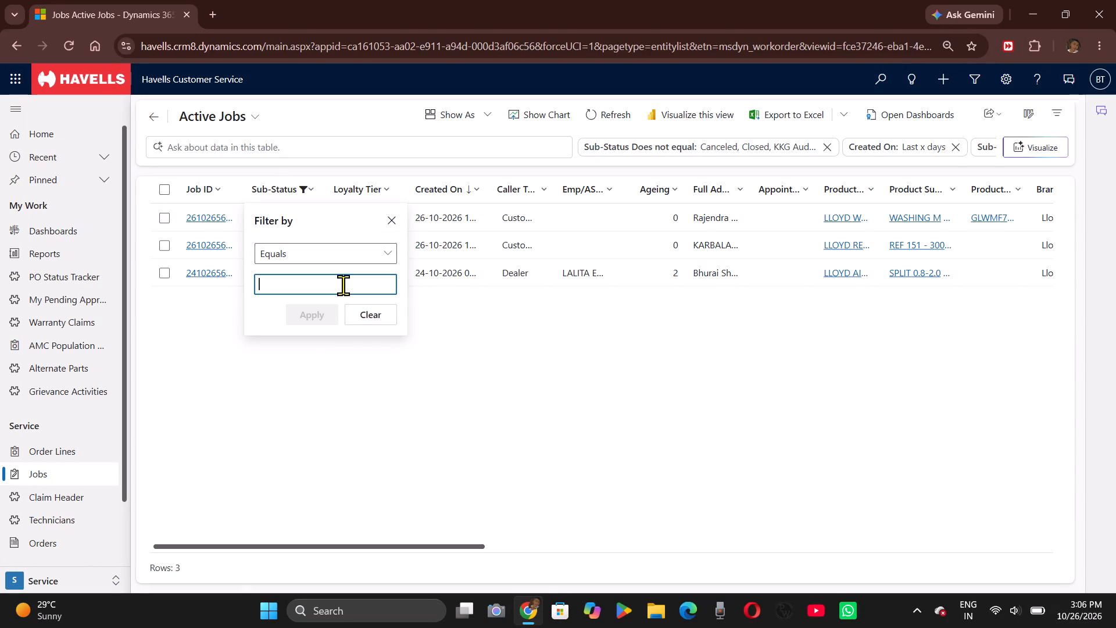
{"action": "key", "text": "w"}
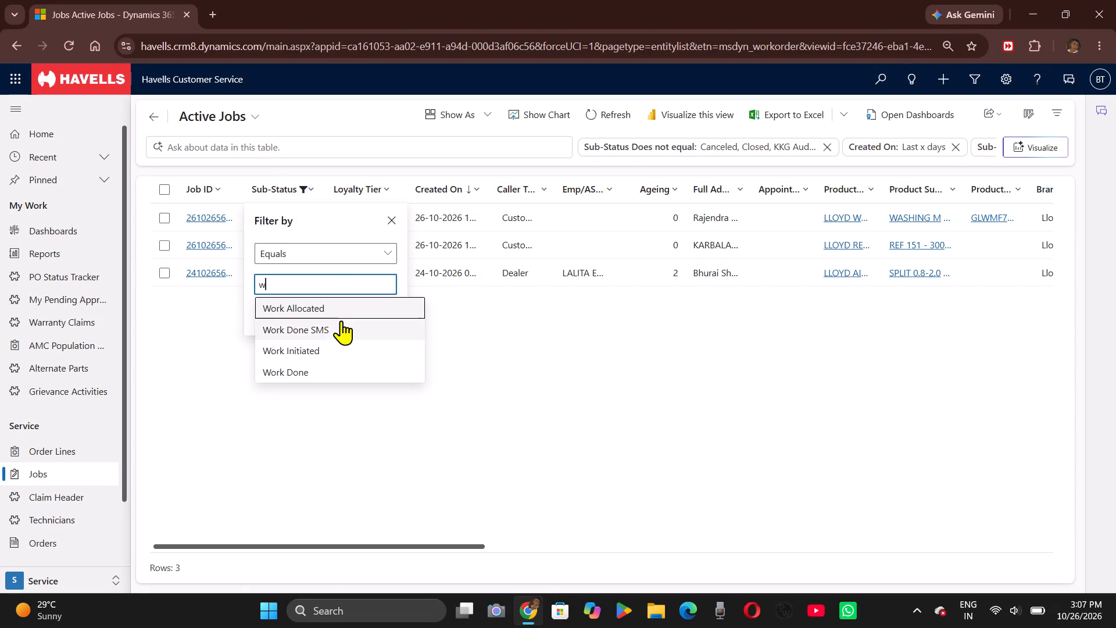
{"action": "left_click", "coordinate": [329, 327]}
{"action": "left_click", "coordinate": [306, 327]}
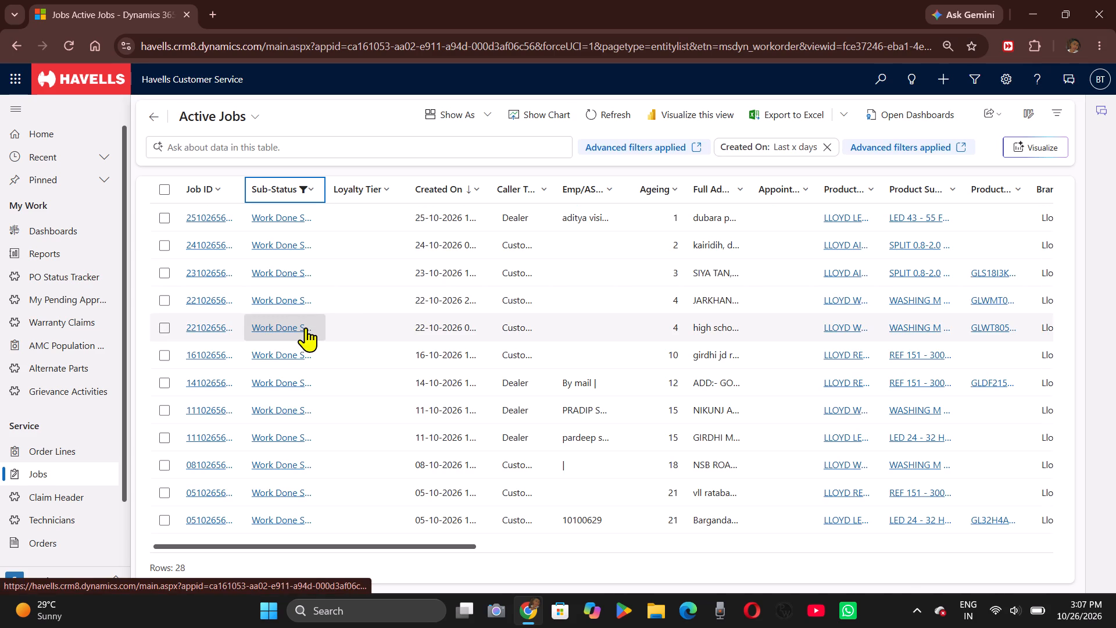
Review the Work Done SMS jobs across their columns, including created date, ageing, product, brand, nature of complaint, owner, customer and branch.
{"action": "scroll", "coordinate": [485, 341], "scroll_direction": "left", "scroll_amount": 4}
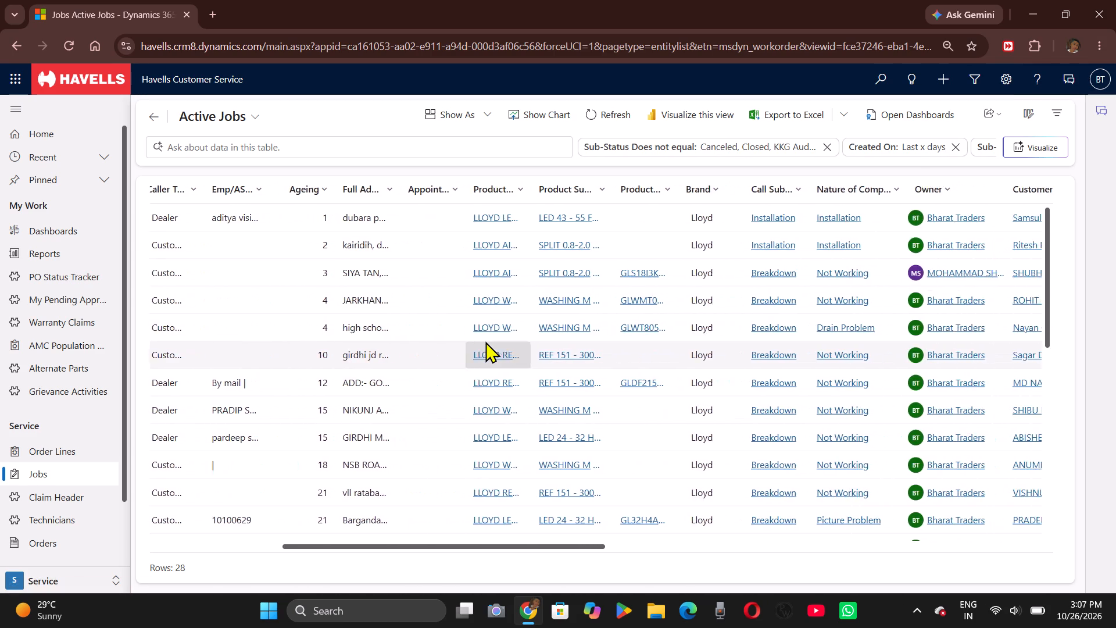
{"action": "scroll", "coordinate": [485, 341], "scroll_direction": "left", "scroll_amount": 2}
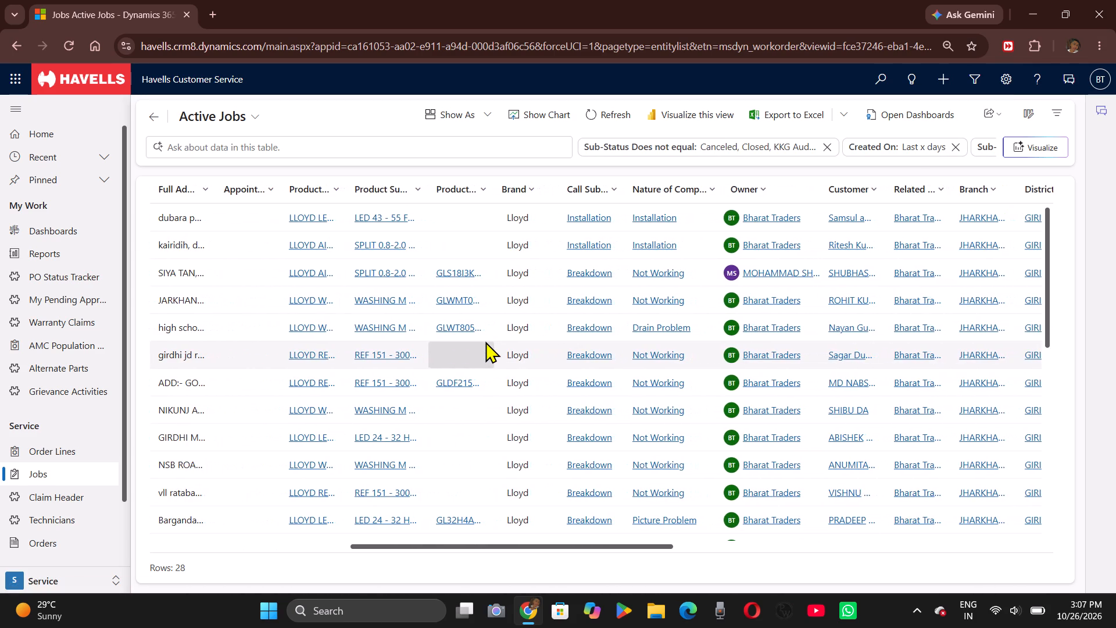
{"action": "scroll", "coordinate": [485, 341], "scroll_direction": "right", "scroll_amount": 2}
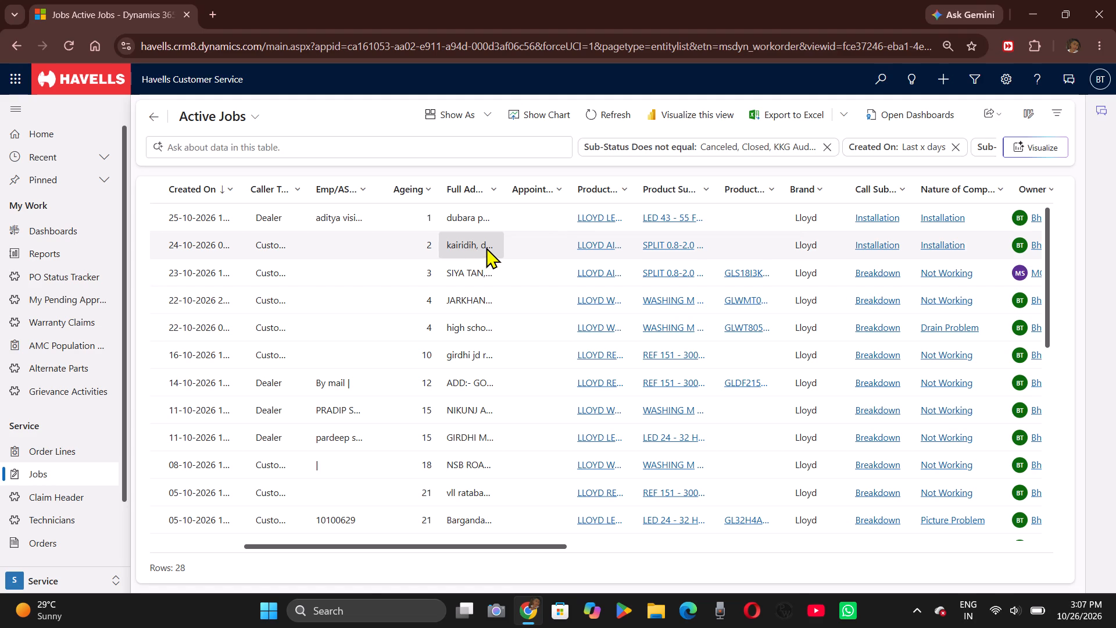
{"action": "scroll", "coordinate": [485, 247], "scroll_direction": "left", "scroll_amount": 1}
{"action": "scroll", "coordinate": [485, 247], "scroll_direction": "right", "scroll_amount": 1}
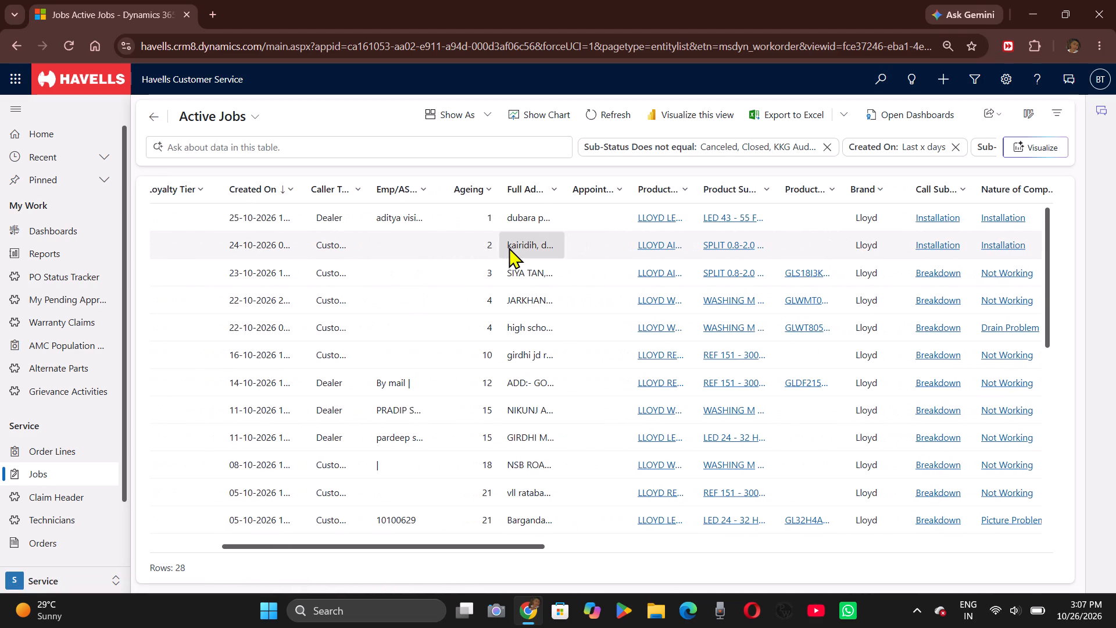
{"action": "scroll", "coordinate": [509, 247], "scroll_direction": "right", "scroll_amount": 1}
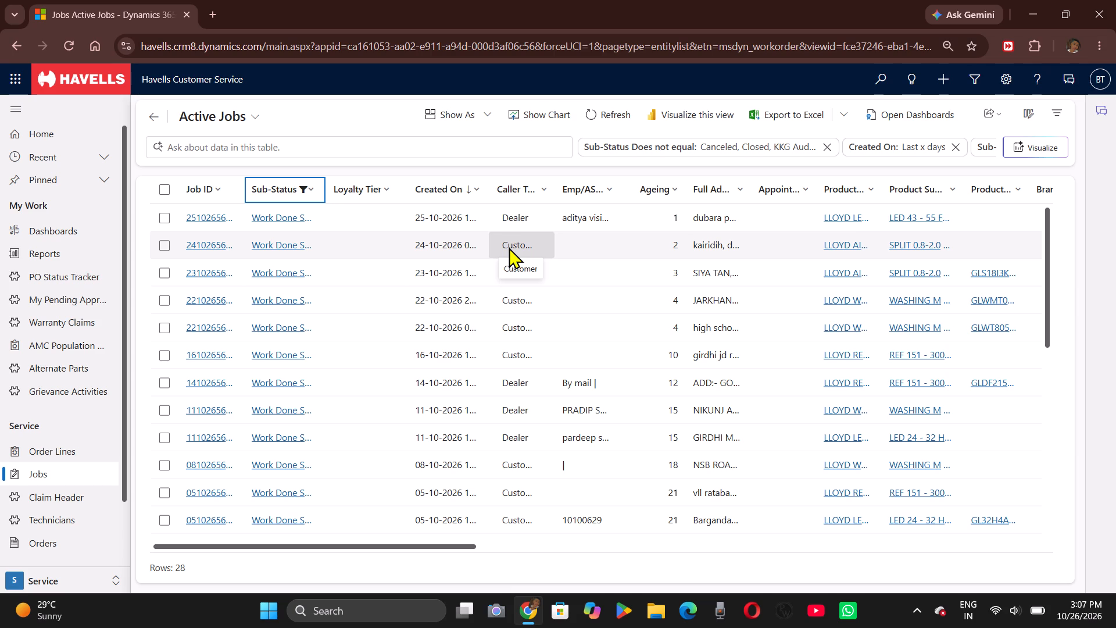
{"action": "scroll", "coordinate": [509, 247], "scroll_direction": "left", "scroll_amount": 1}
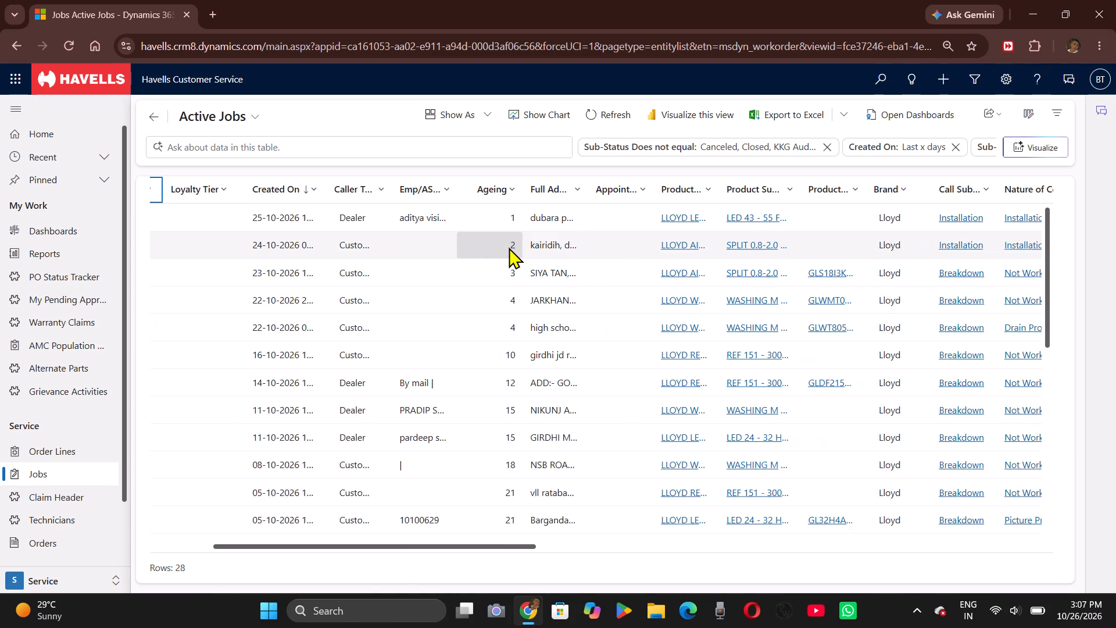
{"action": "scroll", "coordinate": [509, 247], "scroll_direction": "left", "scroll_amount": 4}
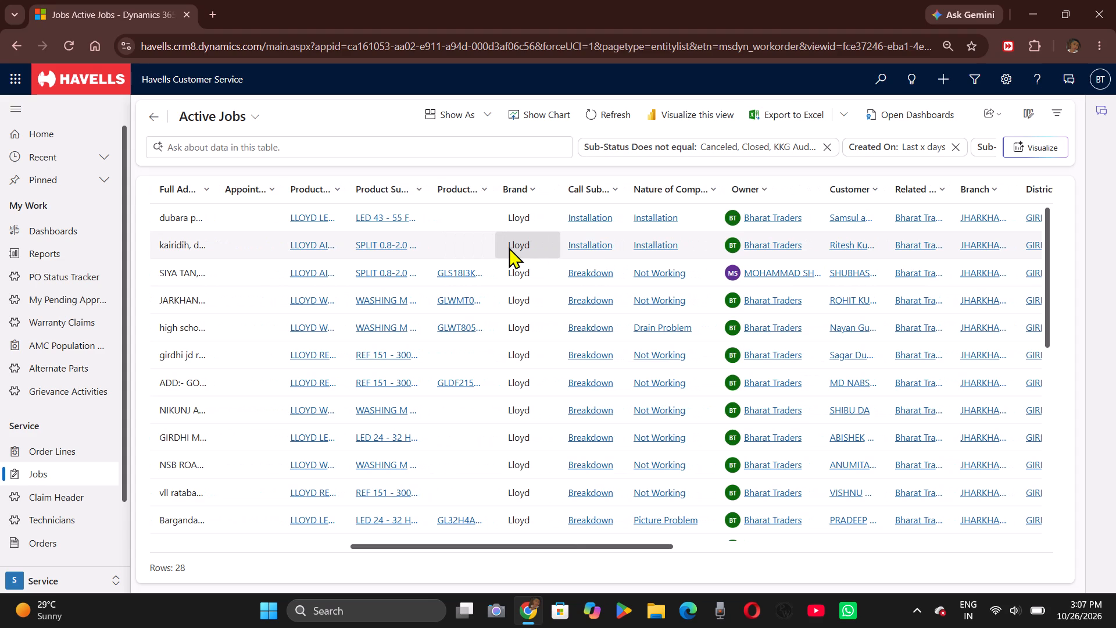
{"action": "triple_click", "coordinate": [464, 244]}
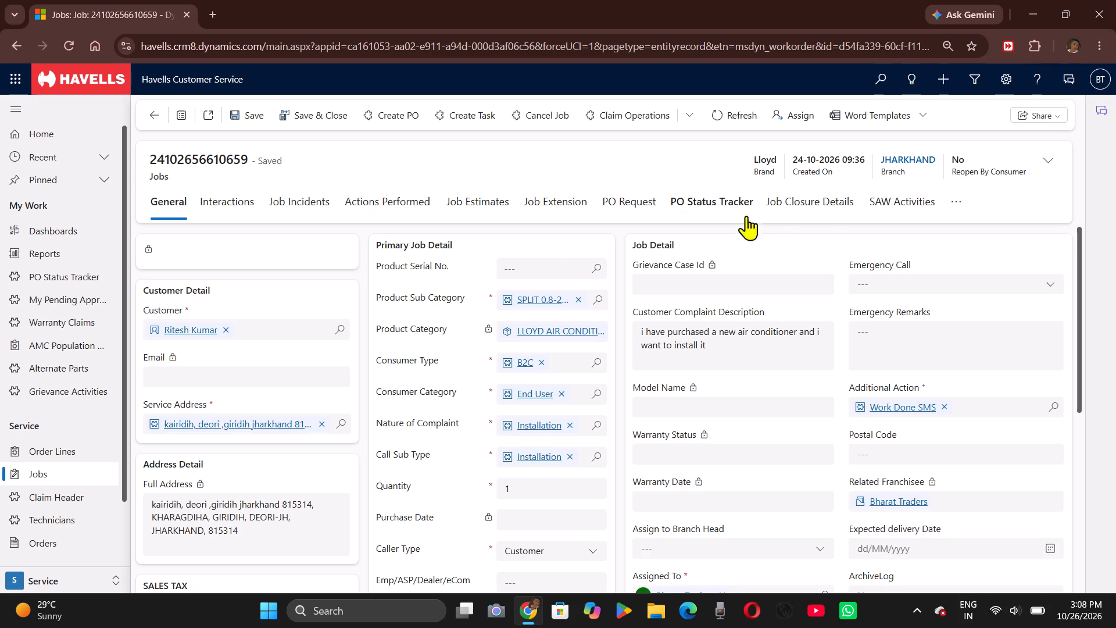
{"action": "left_click", "coordinate": [828, 199]}
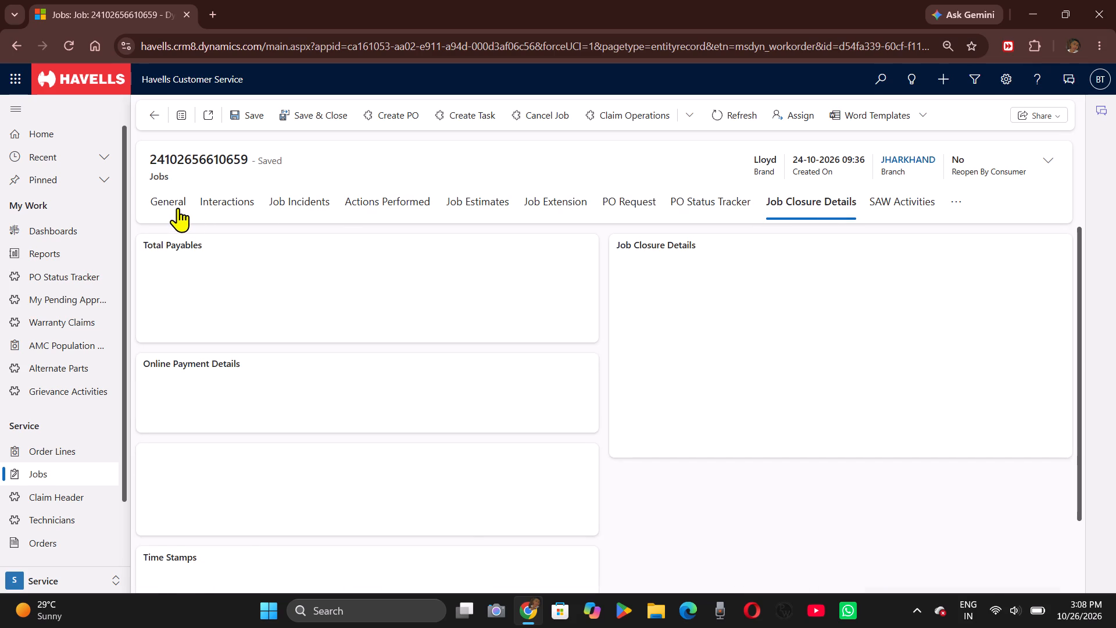
{"action": "left_click", "coordinate": [177, 208]}
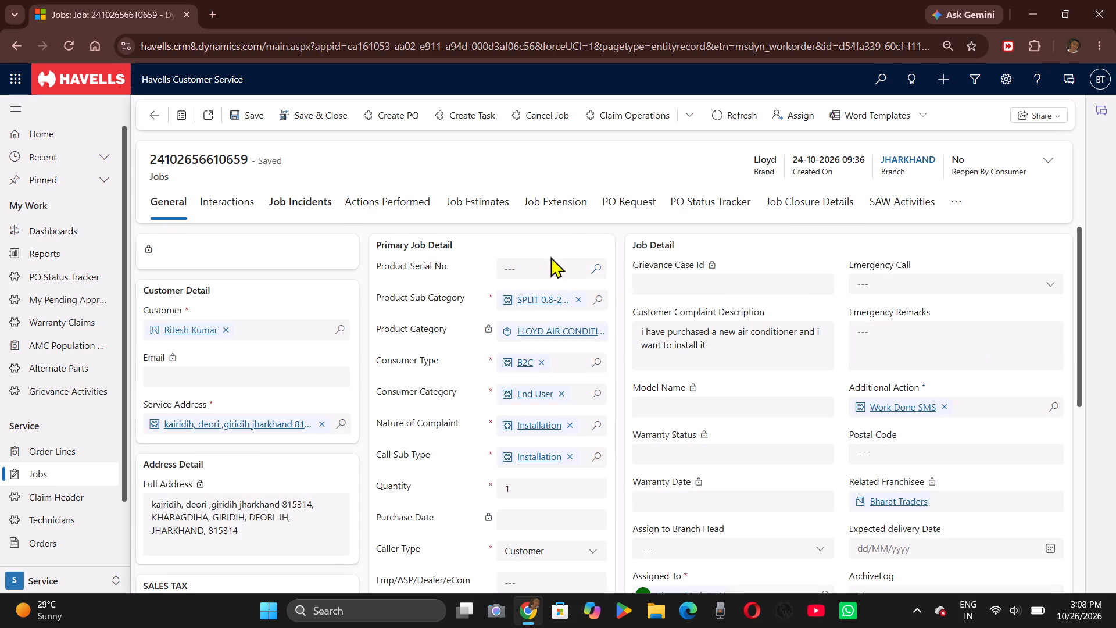
{"action": "left_click", "coordinate": [598, 265]}
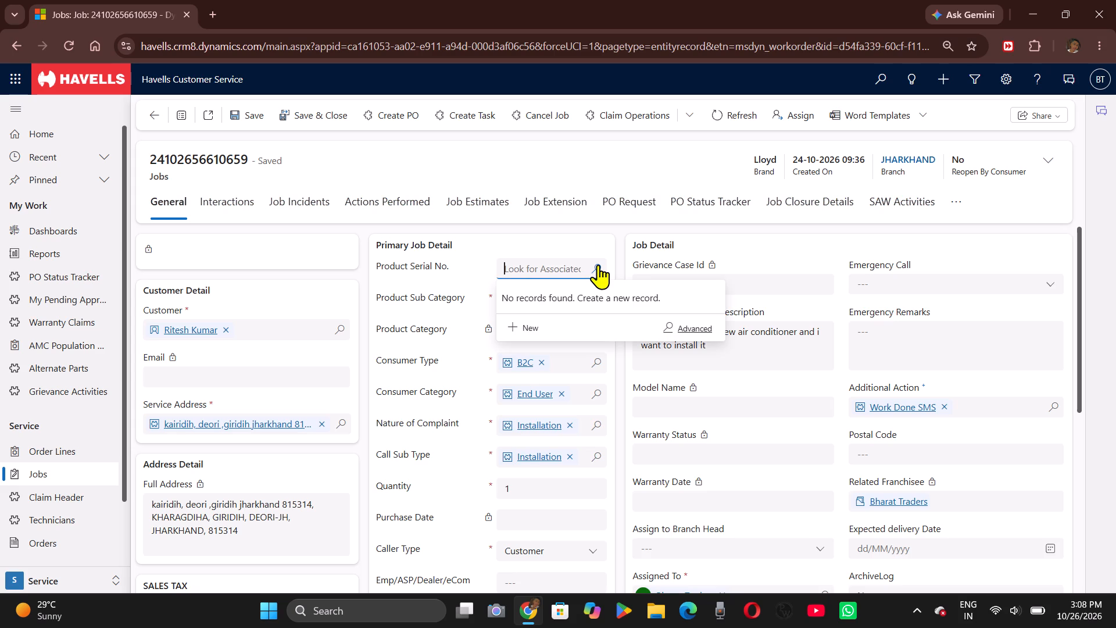
{"action": "left_click", "coordinate": [536, 249]}
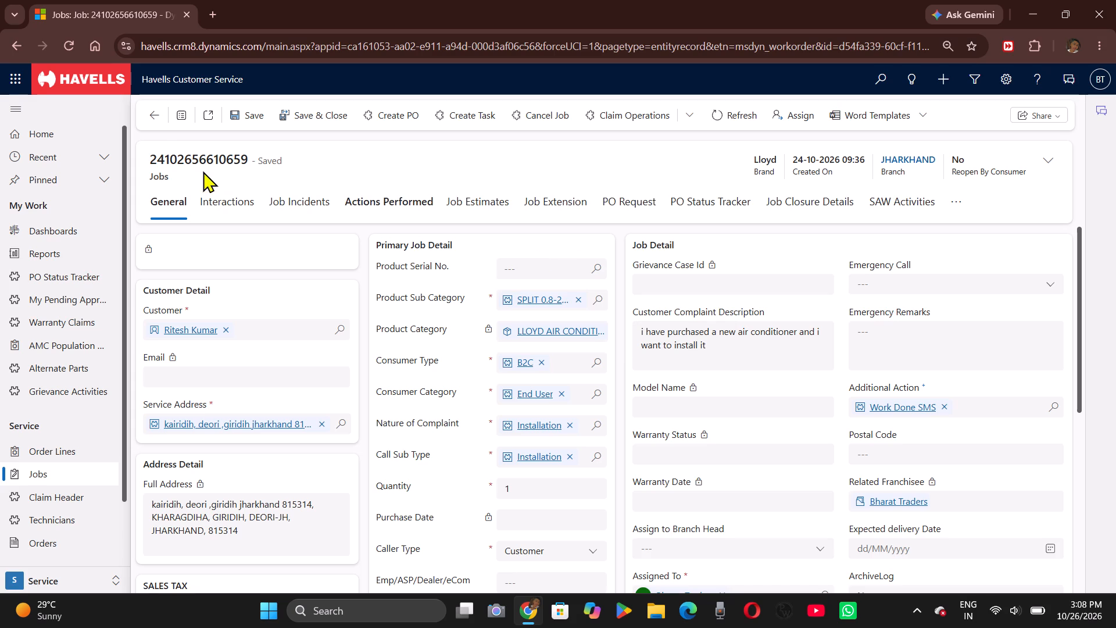
{"action": "left_click", "coordinate": [148, 123]}
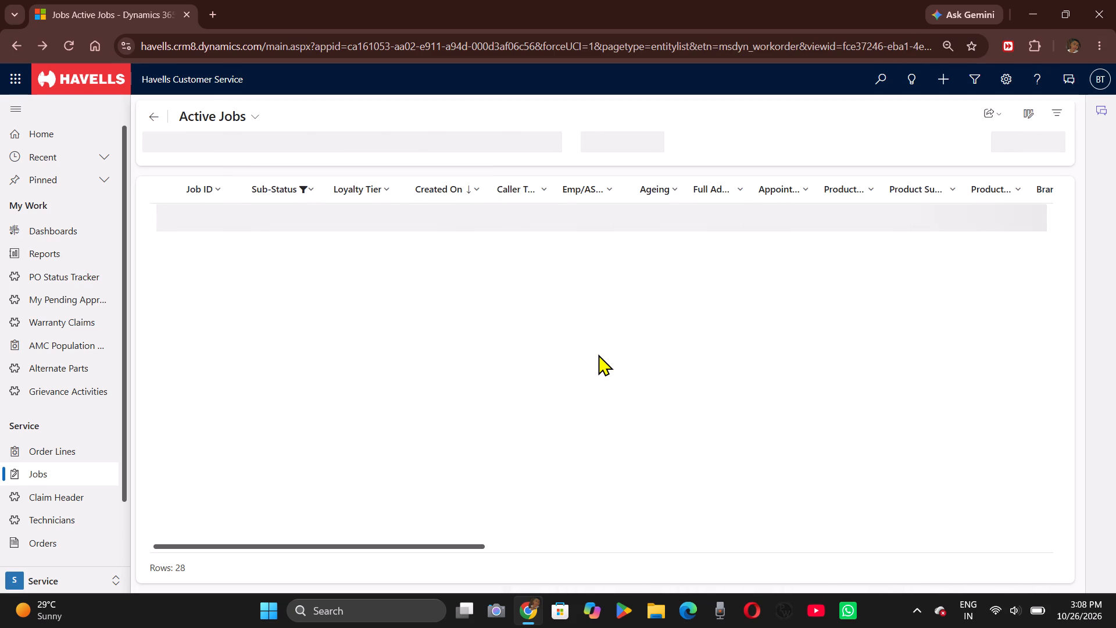
Examine the Work Done SMS jobs' product, serial number, call sub-type, nature of complaint, owner, customer, branch and district columns.
{"action": "scroll", "coordinate": [708, 342], "scroll_direction": "left", "scroll_amount": 3}
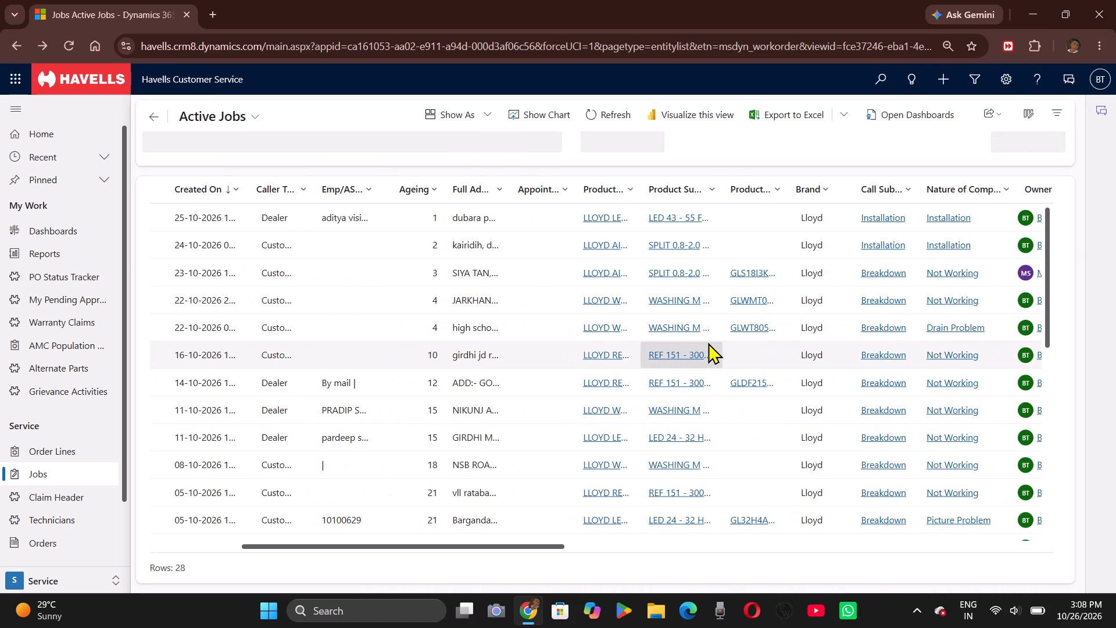
{"action": "scroll", "coordinate": [708, 342], "scroll_direction": "left", "scroll_amount": 2}
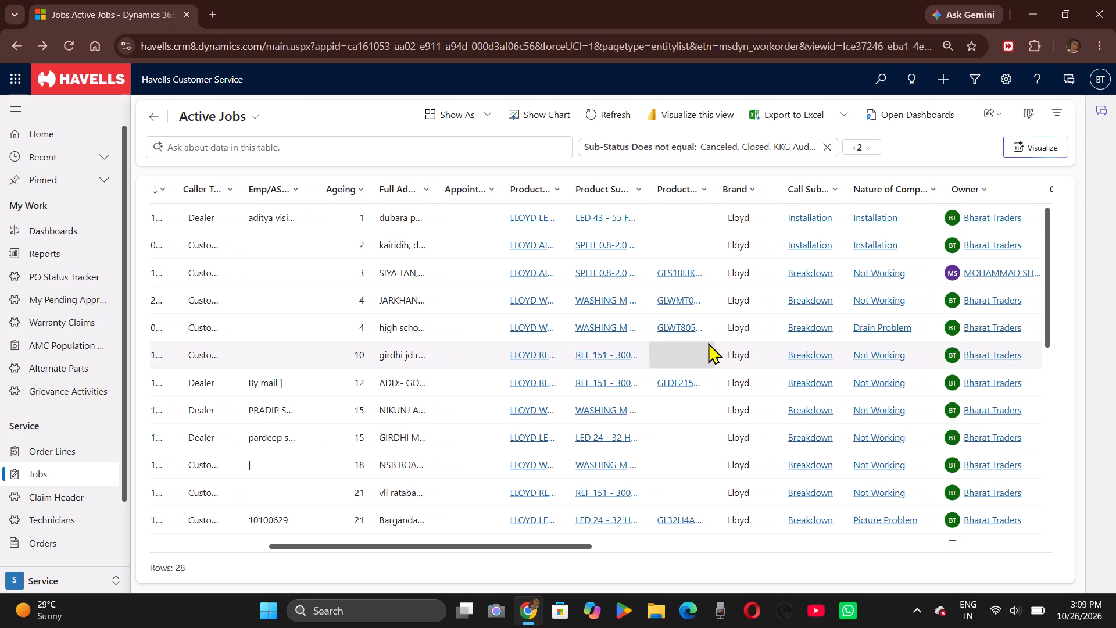
{"action": "scroll", "coordinate": [708, 342], "scroll_direction": "left", "scroll_amount": 2}
{"action": "scroll", "coordinate": [708, 342], "scroll_direction": "right", "scroll_amount": 1}
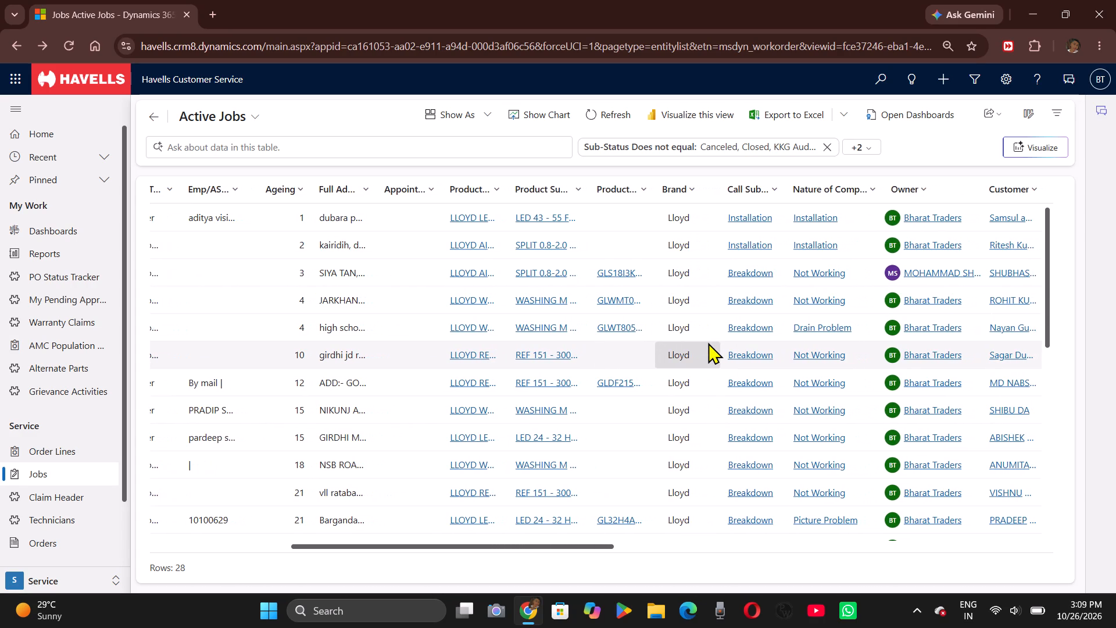
{"action": "scroll", "coordinate": [708, 342], "scroll_direction": "right", "scroll_amount": 2}
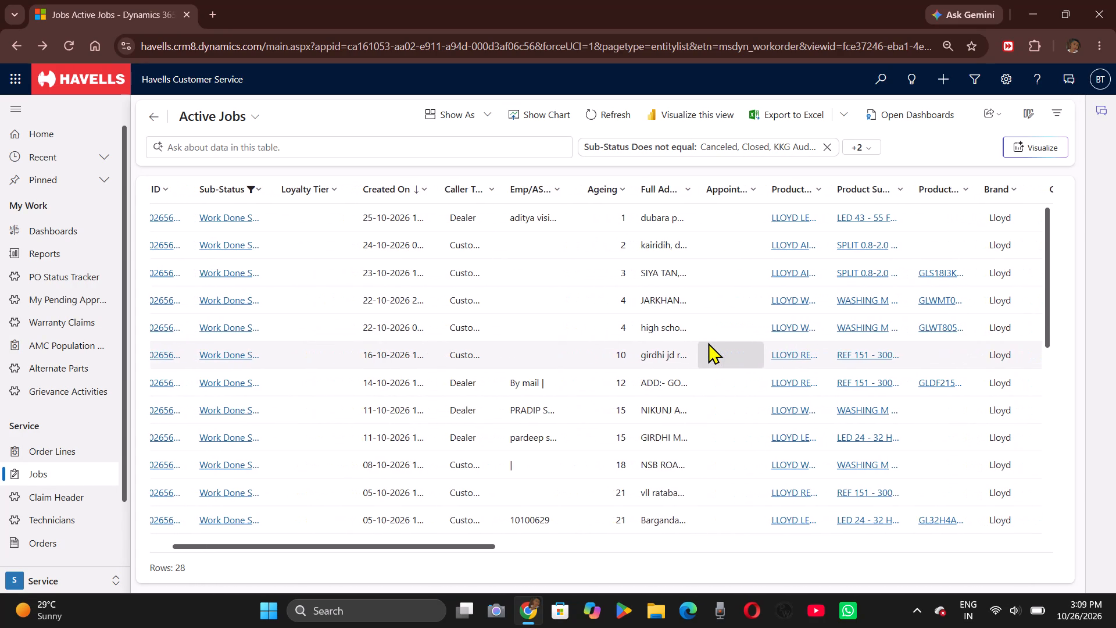
{"action": "scroll", "coordinate": [708, 342], "scroll_direction": "left", "scroll_amount": 1}
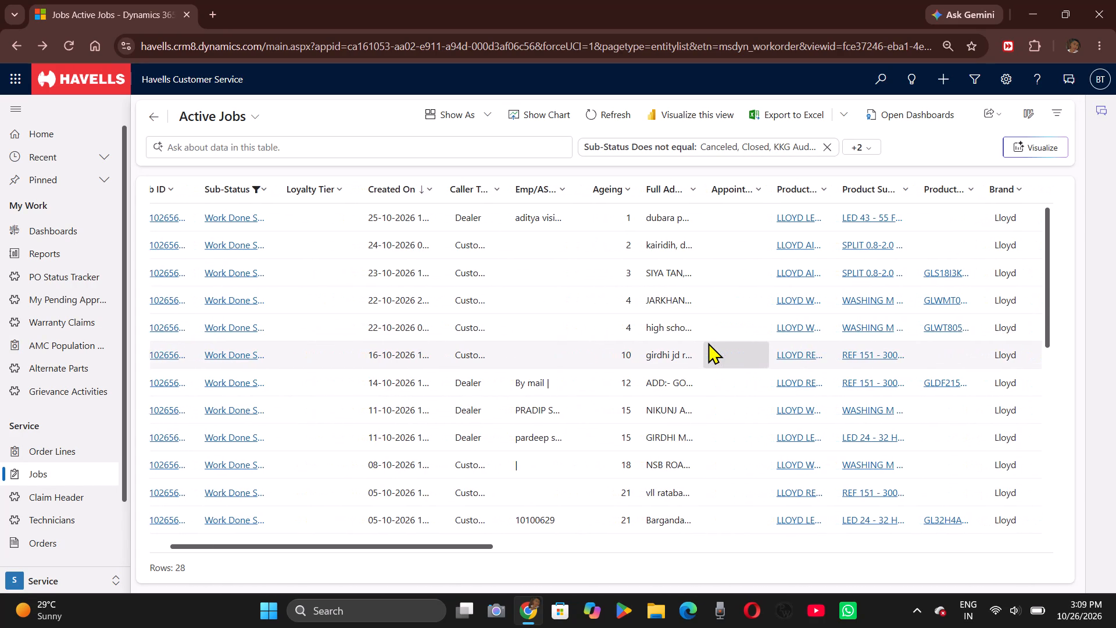
{"action": "scroll", "coordinate": [708, 342], "scroll_direction": "left", "scroll_amount": 1}
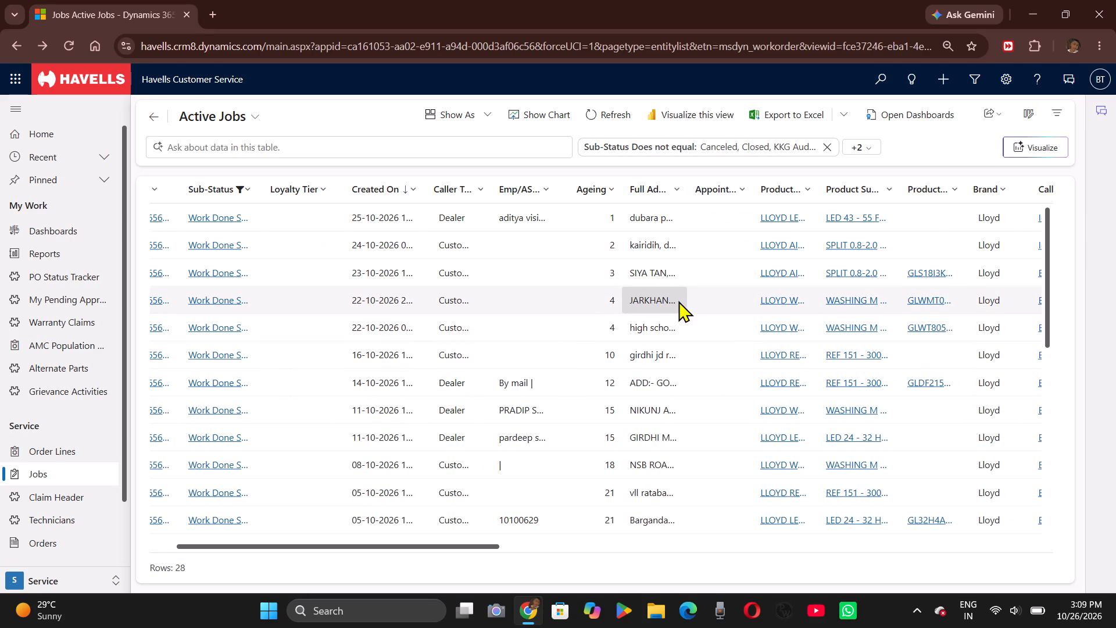
{"action": "scroll", "coordinate": [678, 301], "scroll_direction": "left", "scroll_amount": 1}
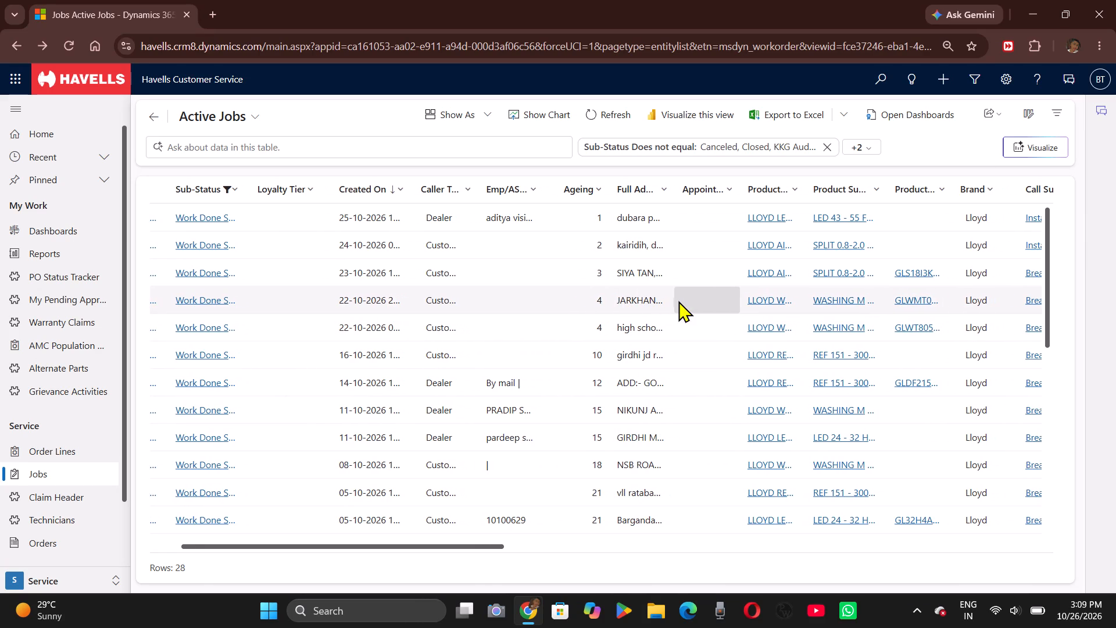
{"action": "scroll", "coordinate": [678, 301], "scroll_direction": "left", "scroll_amount": 4}
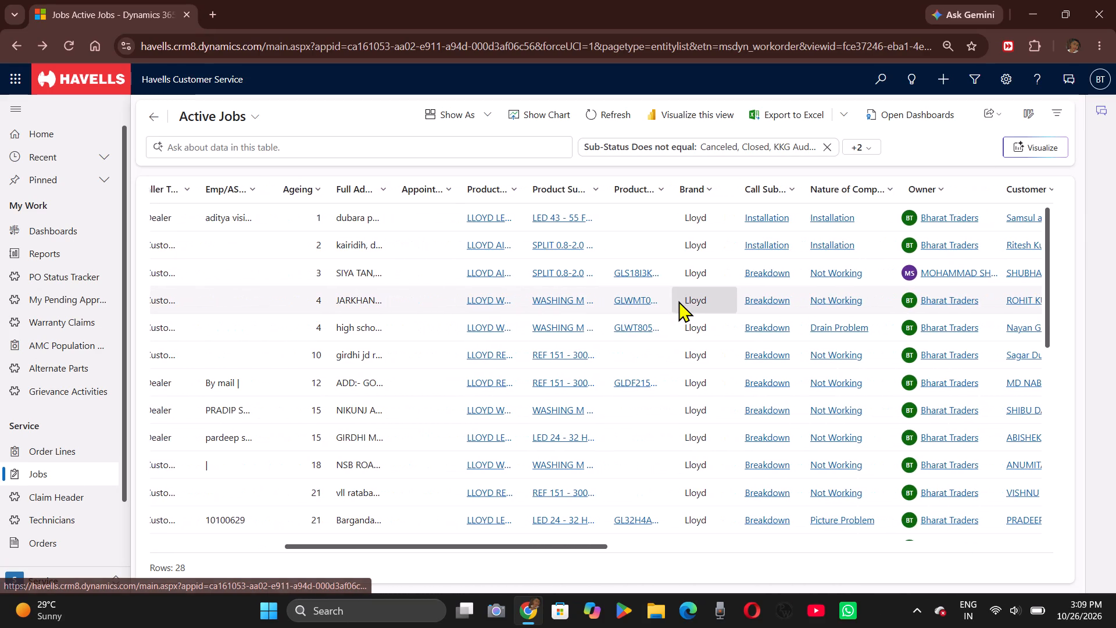
{"action": "scroll", "coordinate": [678, 301], "scroll_direction": "left", "scroll_amount": 1}
{"action": "scroll", "coordinate": [678, 301], "scroll_direction": "right", "scroll_amount": 2}
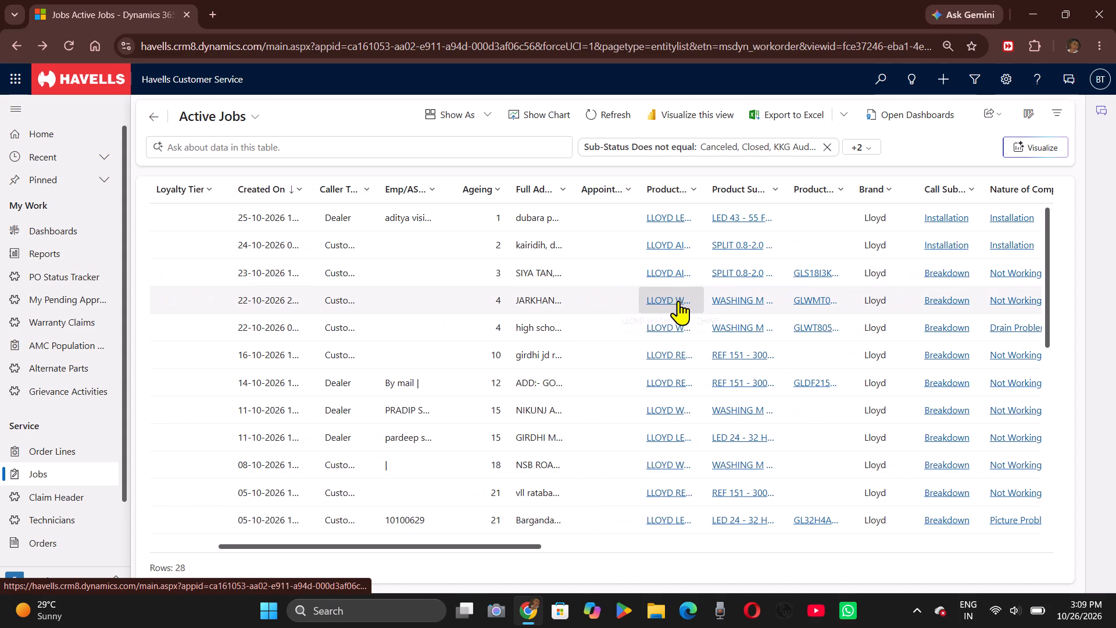
{"action": "scroll", "coordinate": [678, 301], "scroll_direction": "right", "scroll_amount": 1}
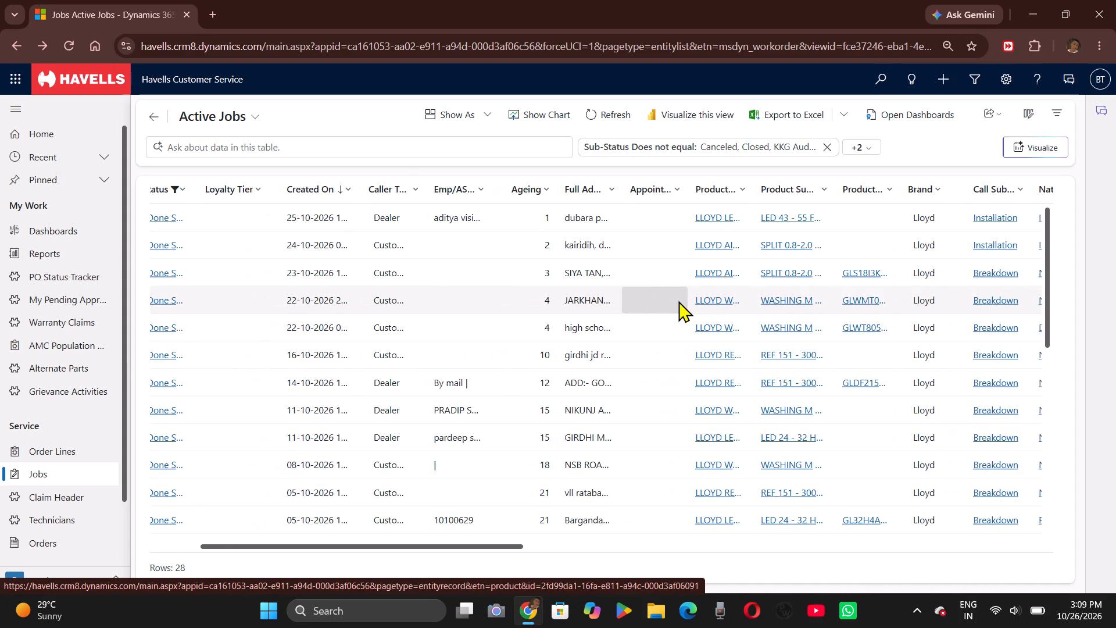
{"action": "scroll", "coordinate": [682, 324], "scroll_direction": "left", "scroll_amount": 3}
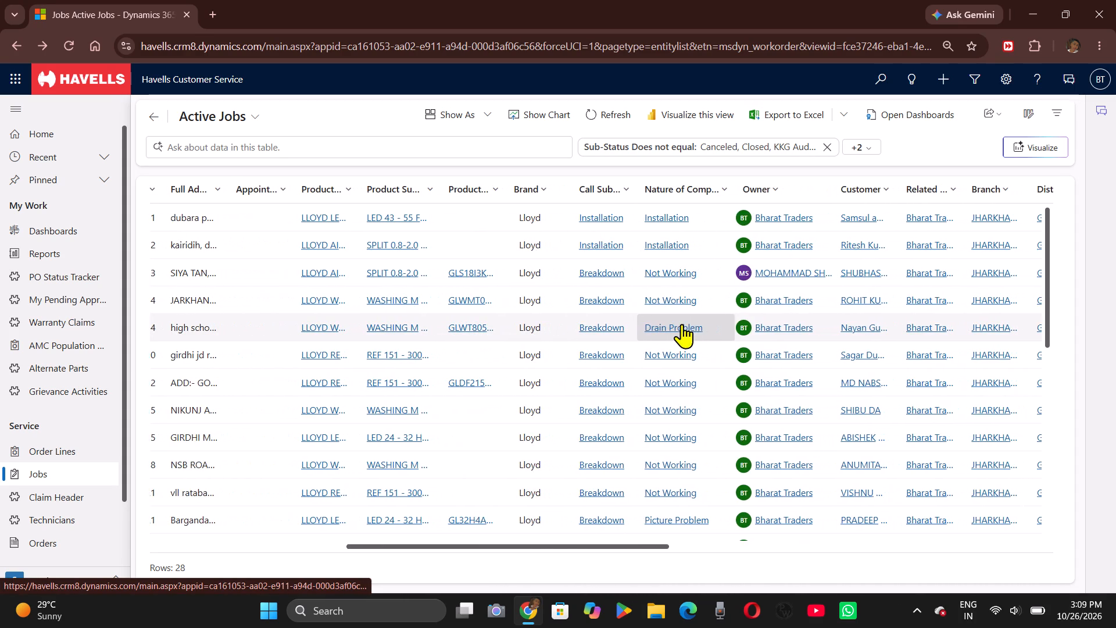
{"action": "scroll", "coordinate": [682, 324], "scroll_direction": "left", "scroll_amount": 3}
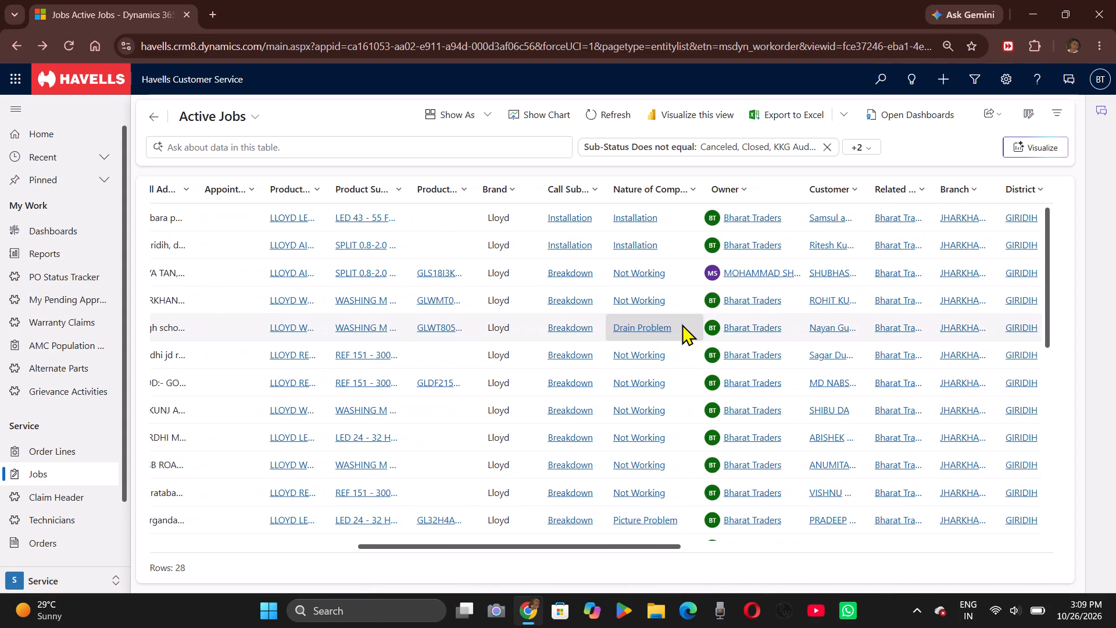
{"action": "scroll", "coordinate": [682, 324], "scroll_direction": "left", "scroll_amount": 1}
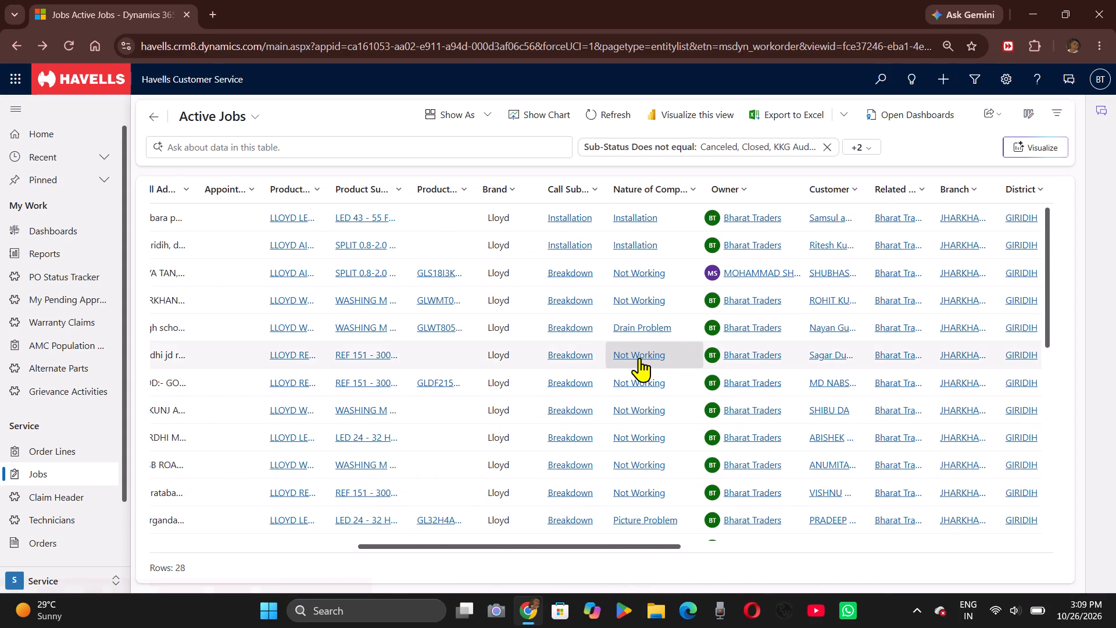
{"action": "scroll", "coordinate": [639, 358], "scroll_direction": "right", "scroll_amount": 1}
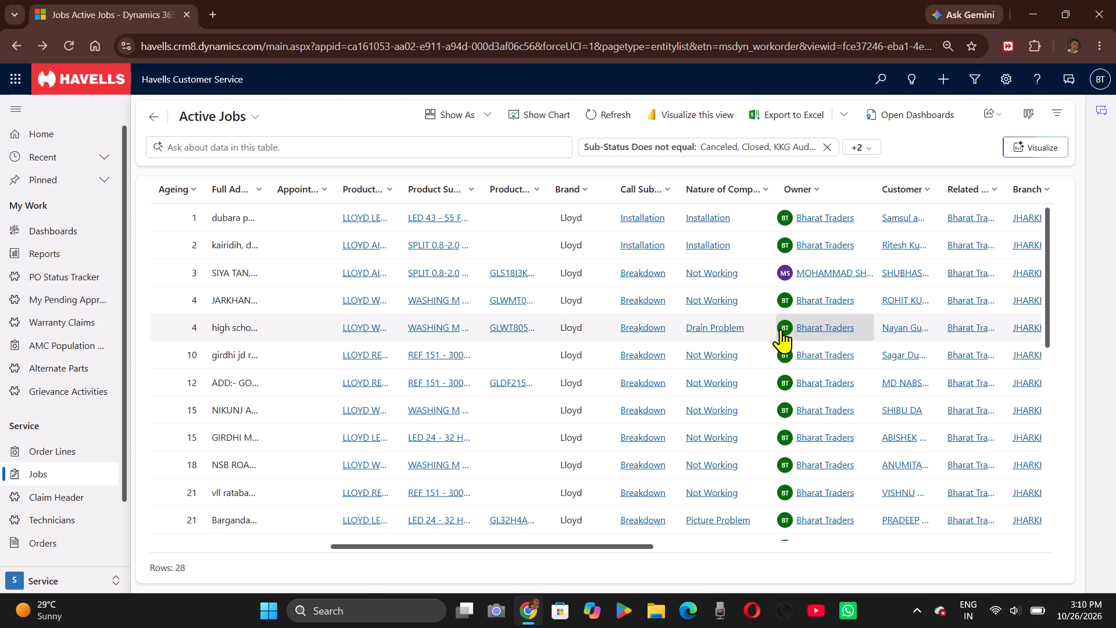
Open the washing machine job with the Drain Problem complaint, view its general details, and return to the Active Jobs list.
{"action": "triple_click", "coordinate": [310, 328]}
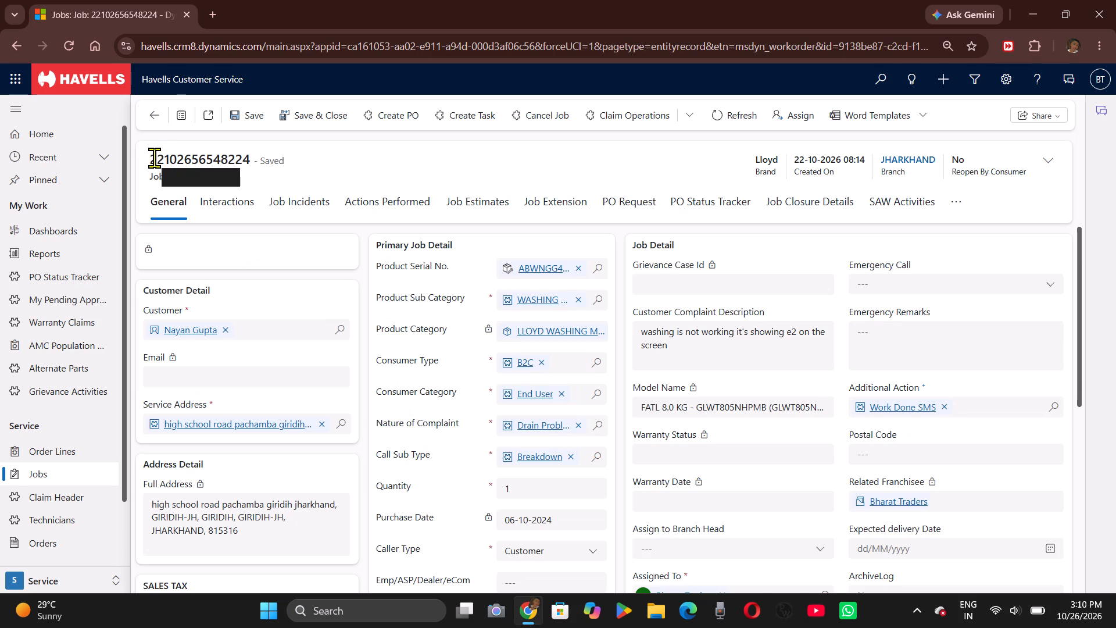
{"action": "left_click", "coordinate": [152, 112]}
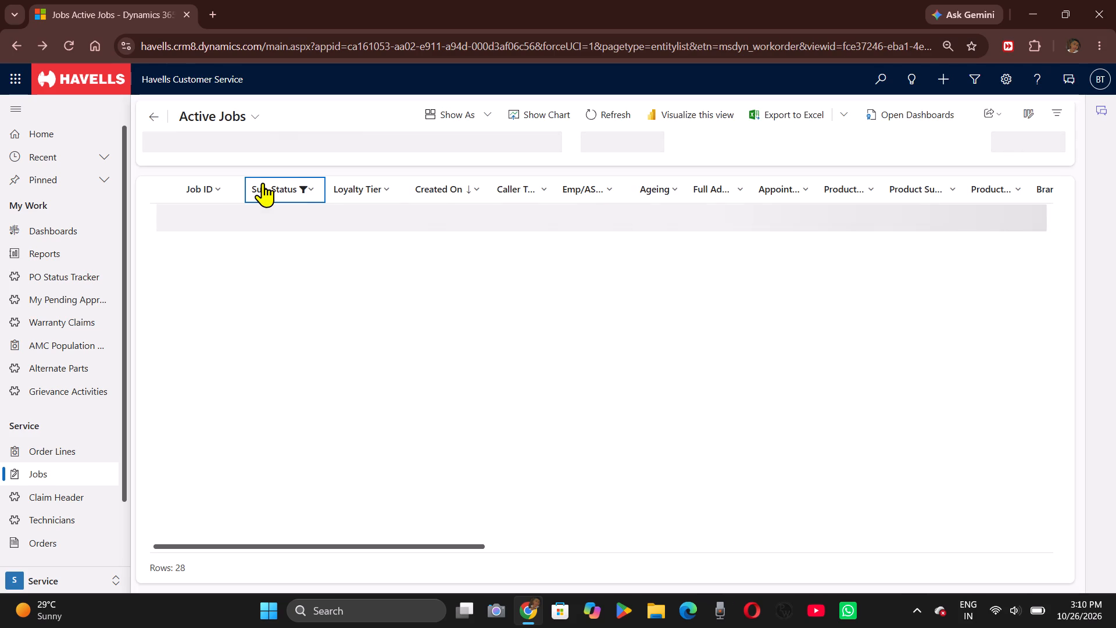
Examine the Work Done SMS jobs' ageing, product, serial number, call sub-type, nature of complaint, owner and customer down the list.
{"action": "scroll", "coordinate": [512, 277], "scroll_direction": "left", "scroll_amount": 3}
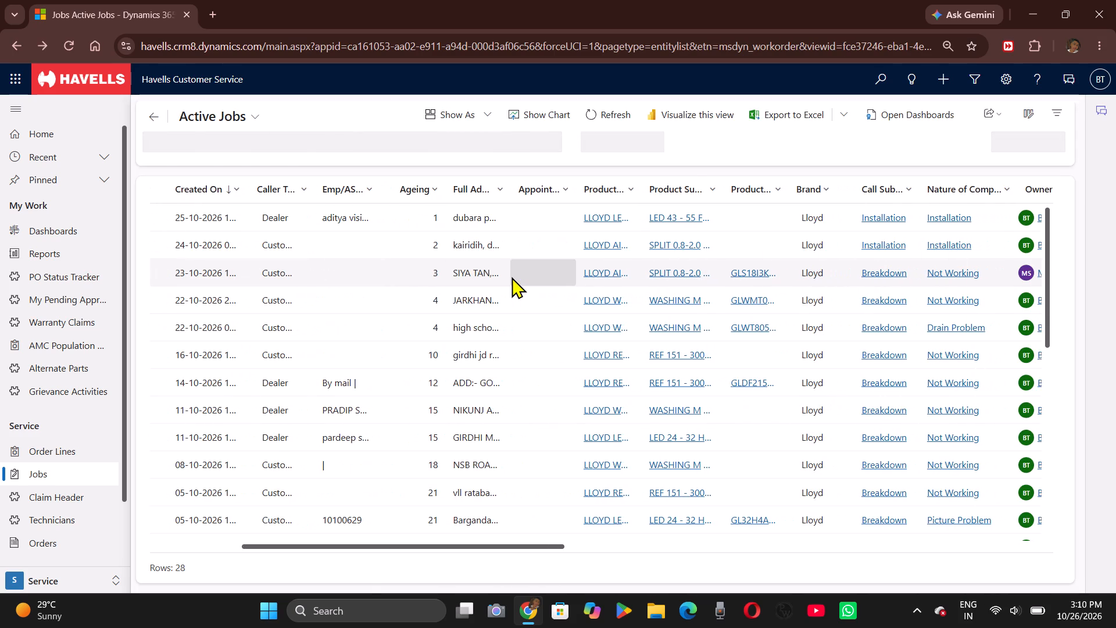
{"action": "scroll", "coordinate": [512, 277], "scroll_direction": "left", "scroll_amount": 3}
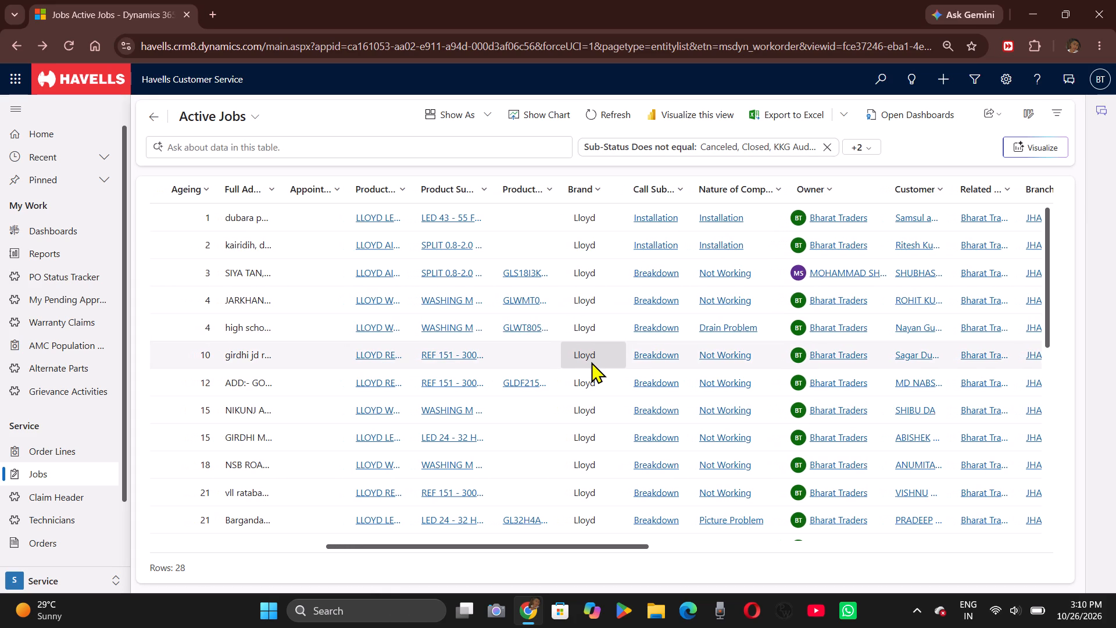
{"action": "scroll", "coordinate": [591, 362], "scroll_direction": "down", "scroll_amount": 3}
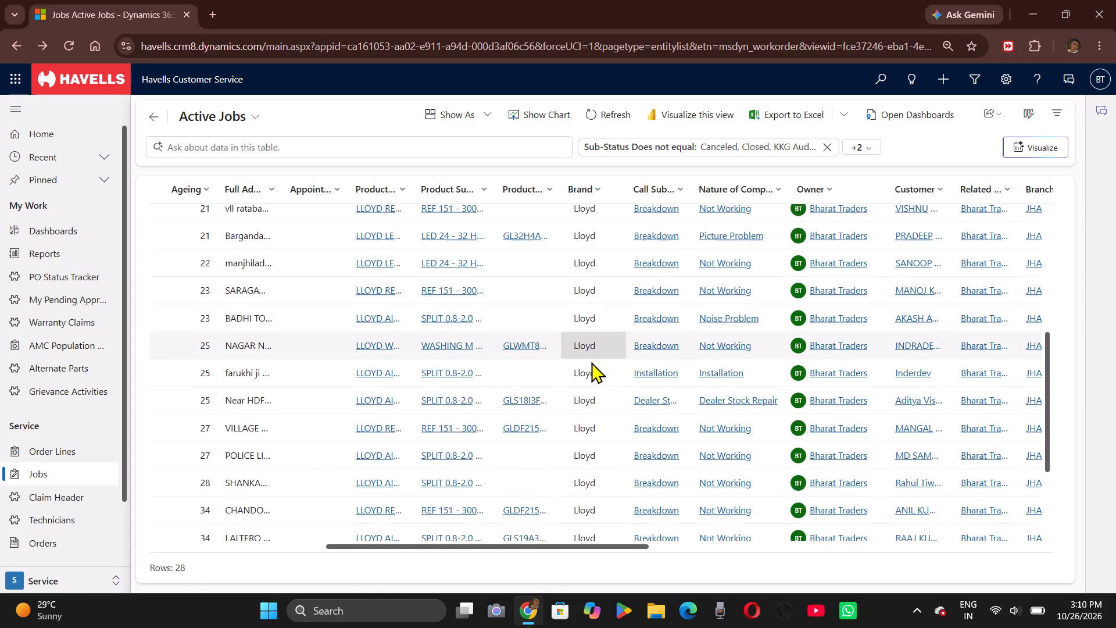
{"action": "scroll", "coordinate": [591, 362], "scroll_direction": "down", "scroll_amount": 3}
{"action": "scroll", "coordinate": [591, 362], "scroll_direction": "up", "scroll_amount": 7}
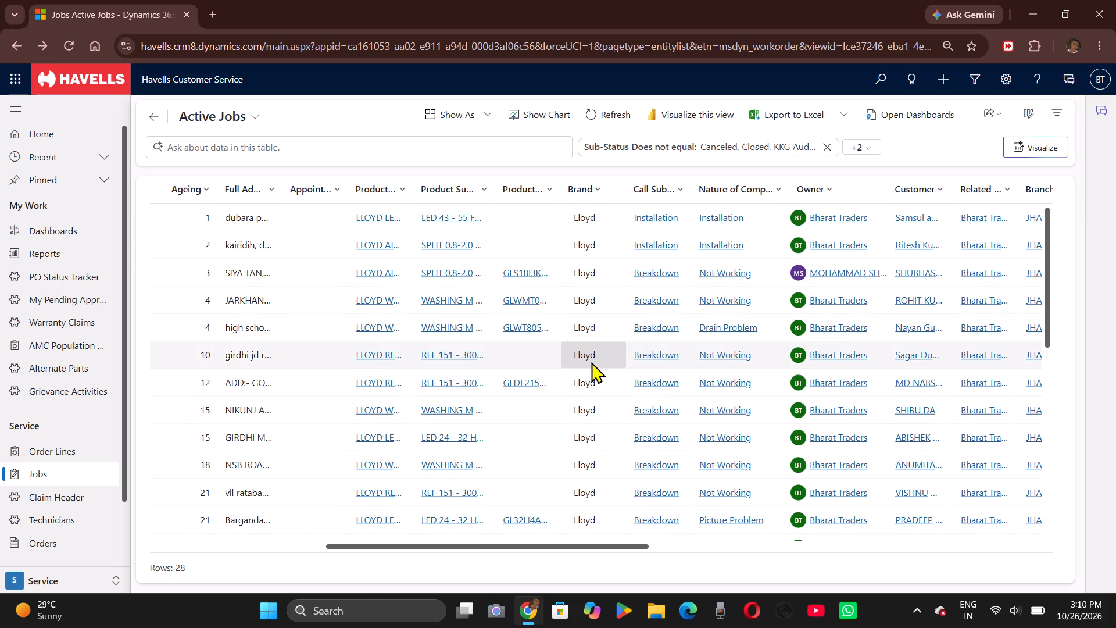
{"action": "scroll", "coordinate": [539, 361], "scroll_direction": "right", "scroll_amount": 2}
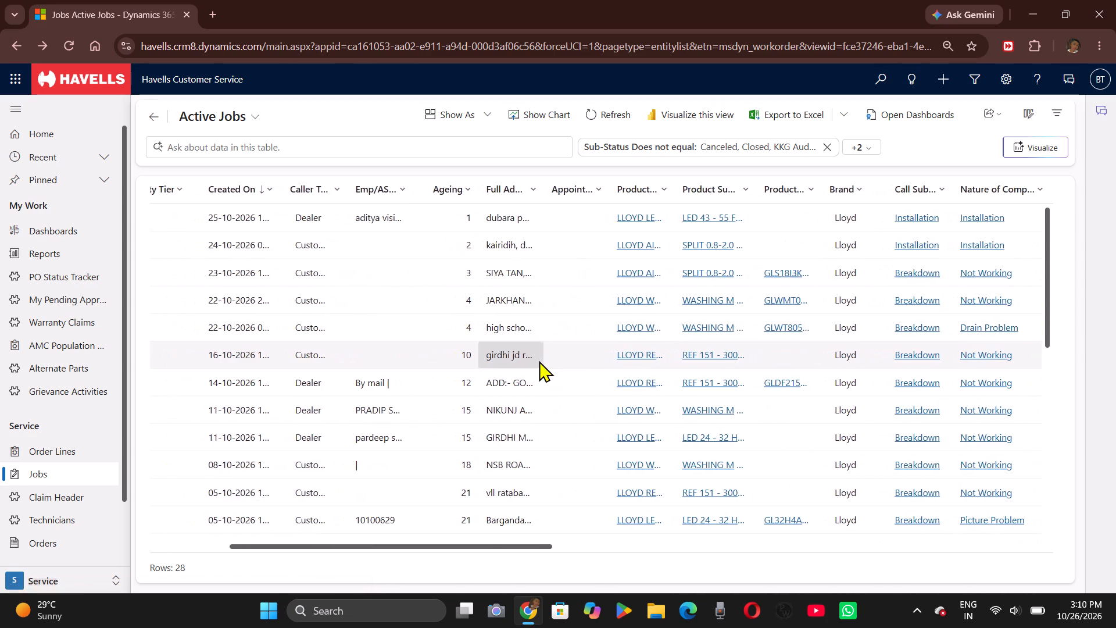
{"action": "scroll", "coordinate": [539, 361], "scroll_direction": "right", "scroll_amount": 2}
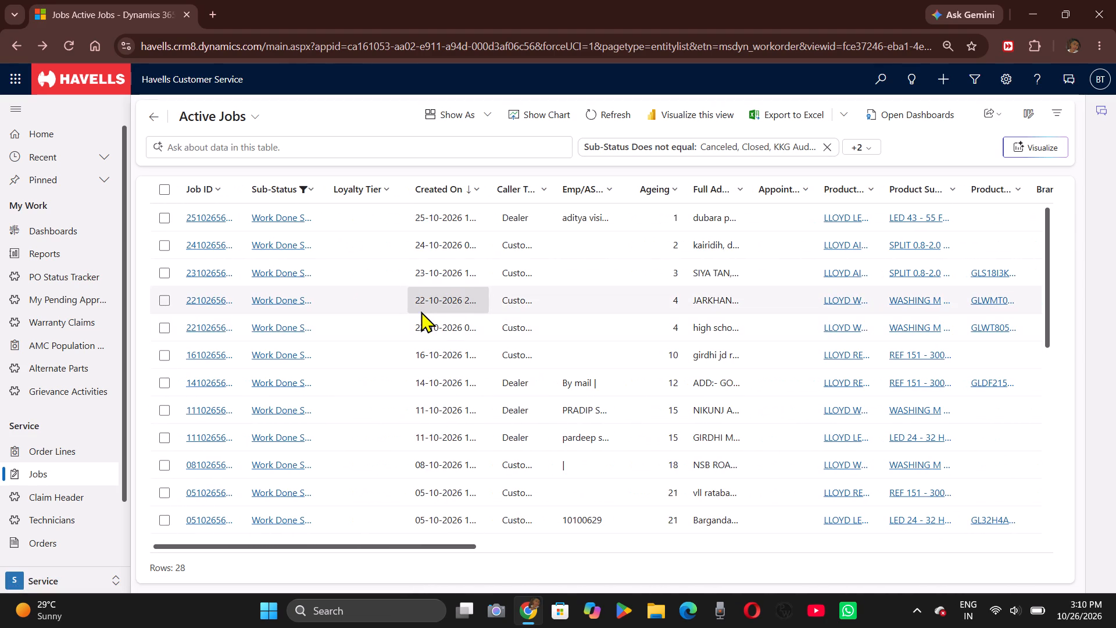
{"action": "scroll", "coordinate": [661, 319], "scroll_direction": "left", "scroll_amount": 3}
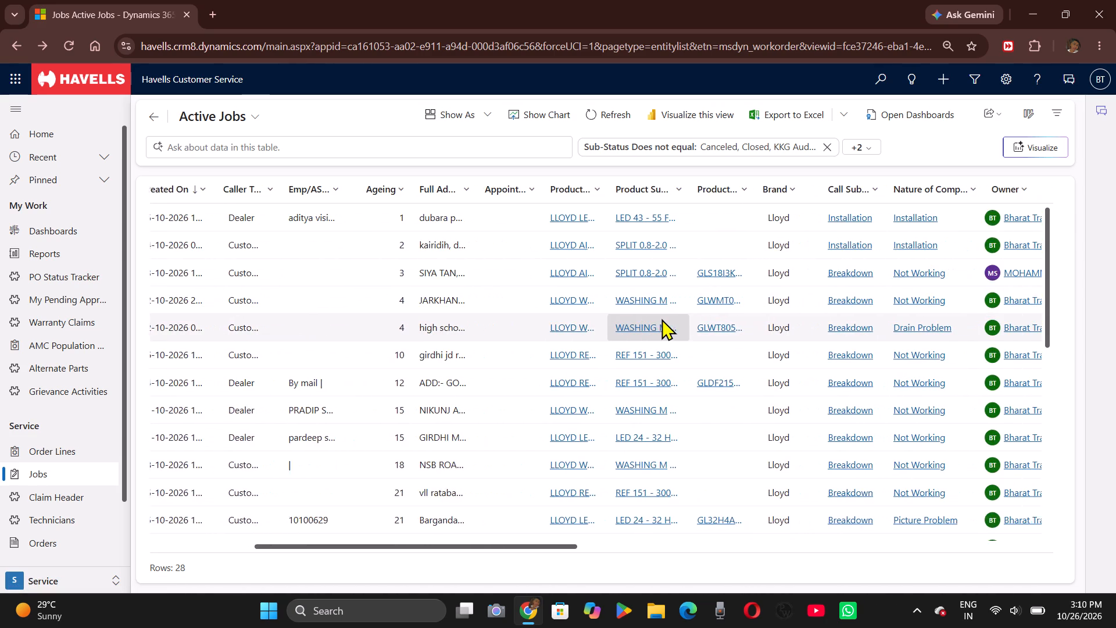
{"action": "scroll", "coordinate": [661, 319], "scroll_direction": "left", "scroll_amount": 2}
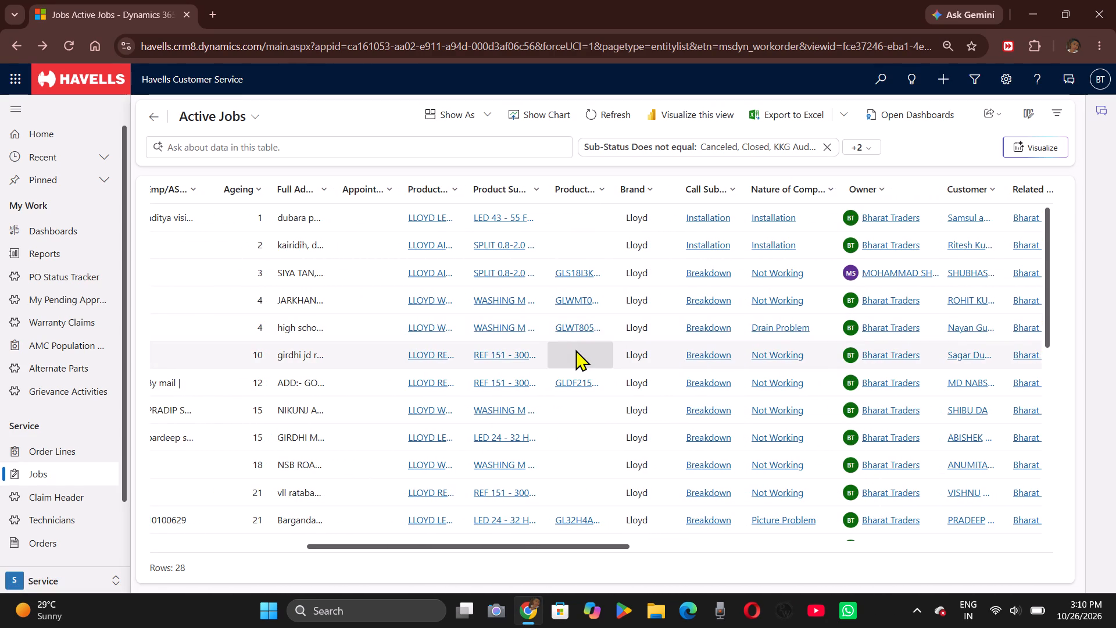
{"action": "triple_click", "coordinate": [575, 349]}
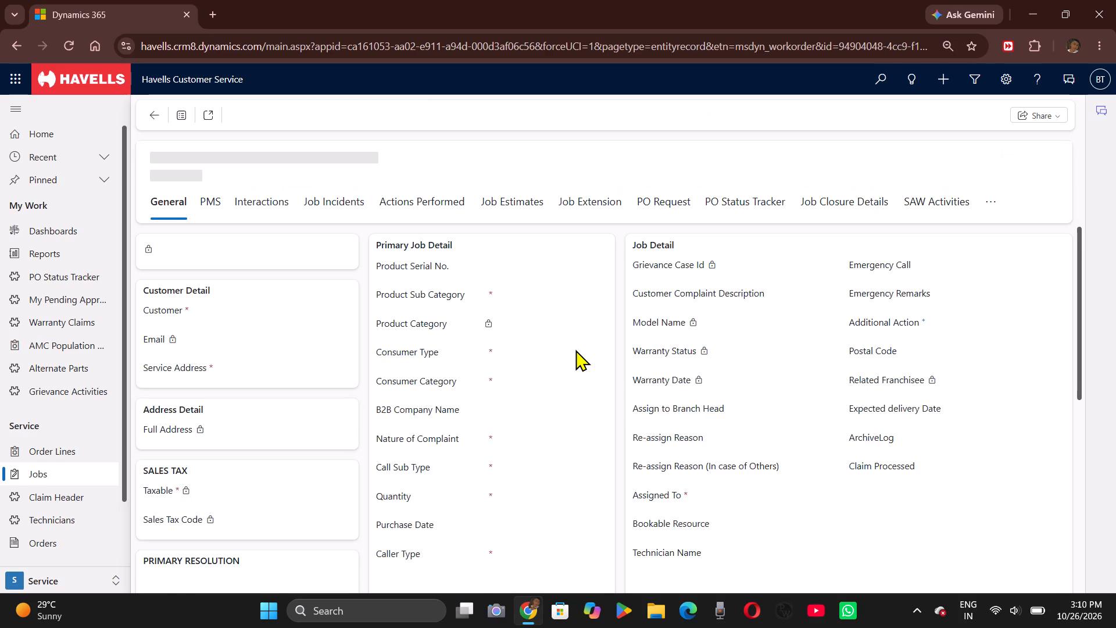
{"action": "left_click", "coordinate": [823, 197]}
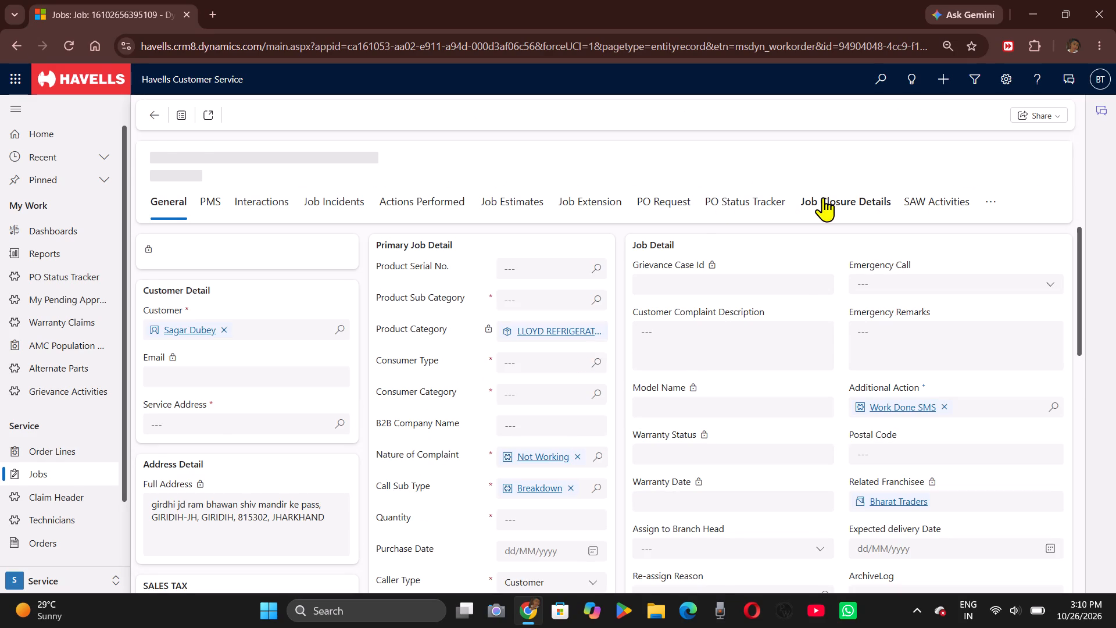
{"action": "left_click", "coordinate": [822, 197]}
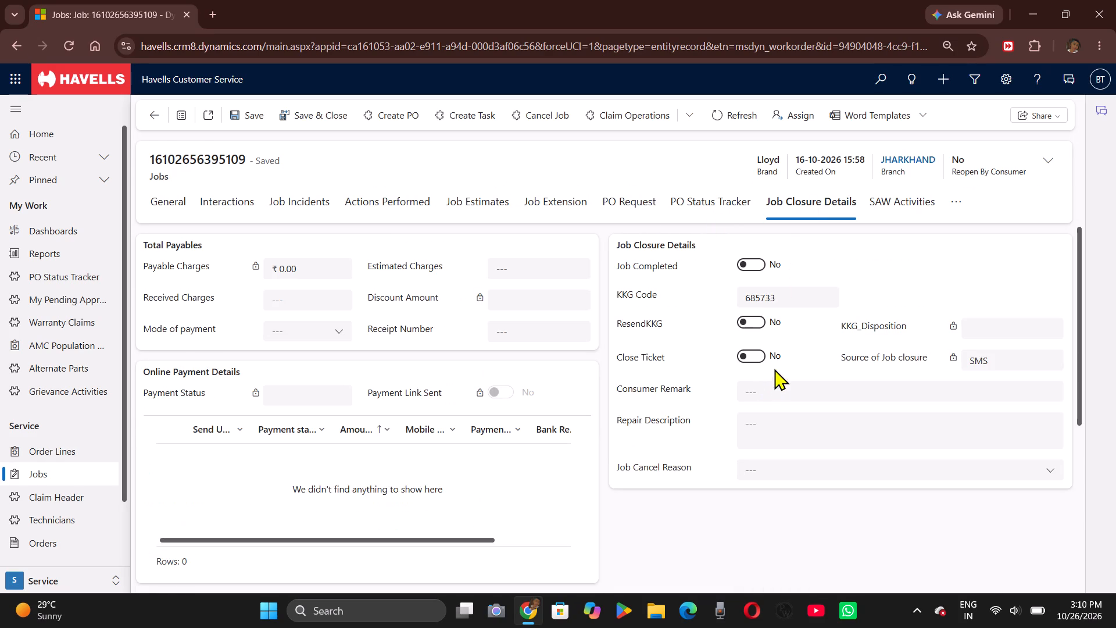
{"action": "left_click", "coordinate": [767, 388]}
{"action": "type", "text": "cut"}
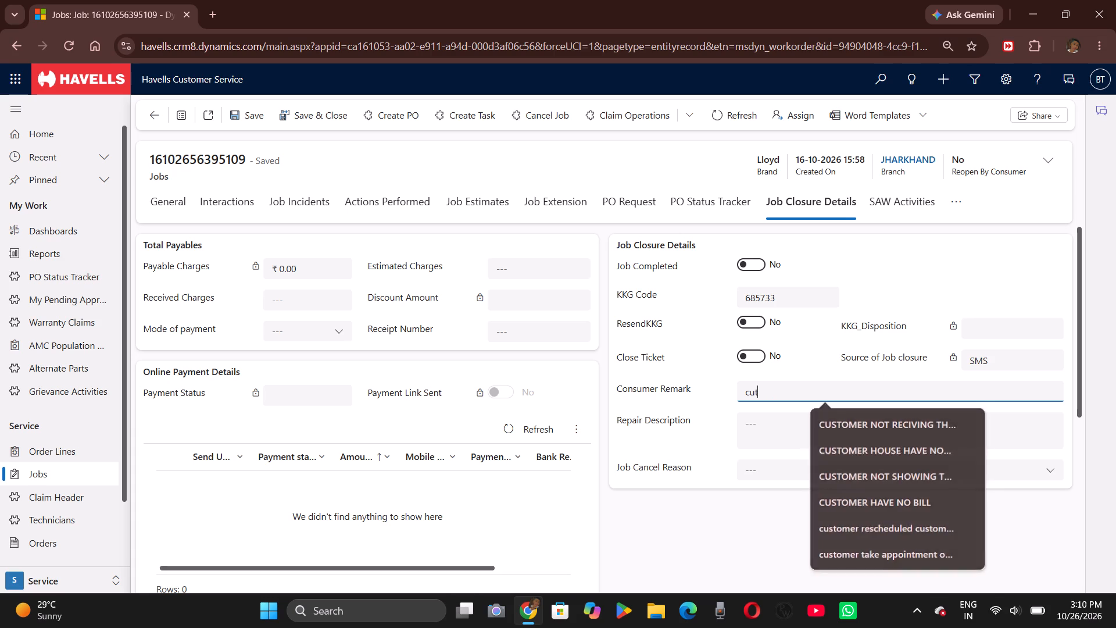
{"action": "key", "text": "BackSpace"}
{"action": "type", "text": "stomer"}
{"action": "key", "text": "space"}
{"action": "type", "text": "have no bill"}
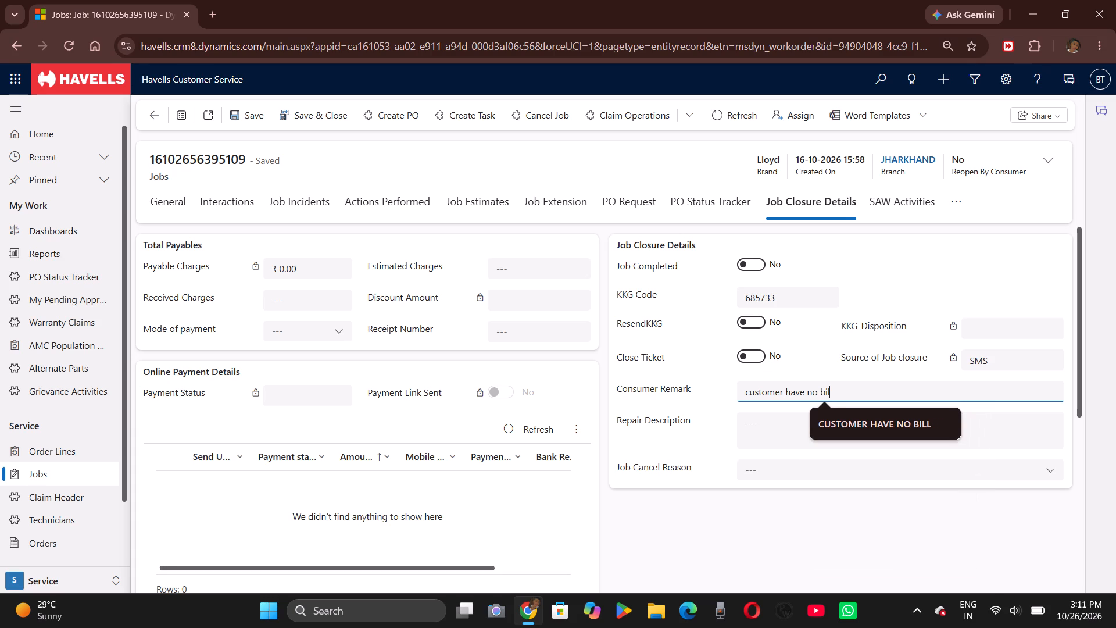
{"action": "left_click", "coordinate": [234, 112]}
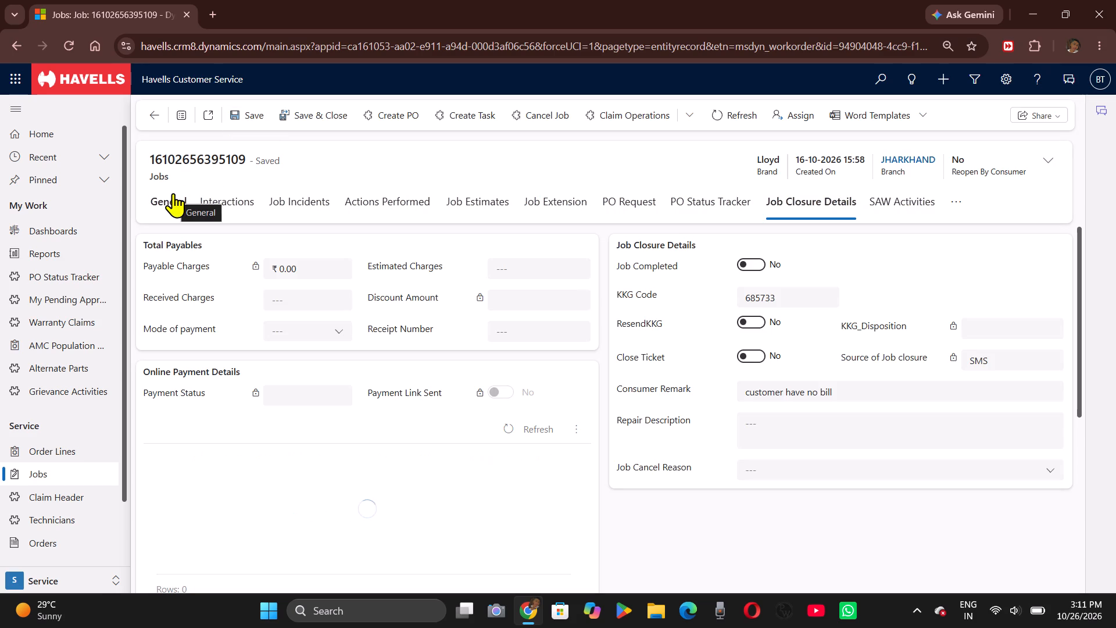
Replace the consumer remark with "invoice not provided by the customer" and save the job.
{"action": "left_click", "coordinate": [847, 380]}
{"action": "left_click_drag", "start_coordinate": [847, 380], "coordinate": [840, 385]}
{"action": "left_click", "coordinate": [840, 385]}
{"action": "left_click_drag", "start_coordinate": [840, 385], "coordinate": [721, 404]}
{"action": "key", "text": "BackSpace"}
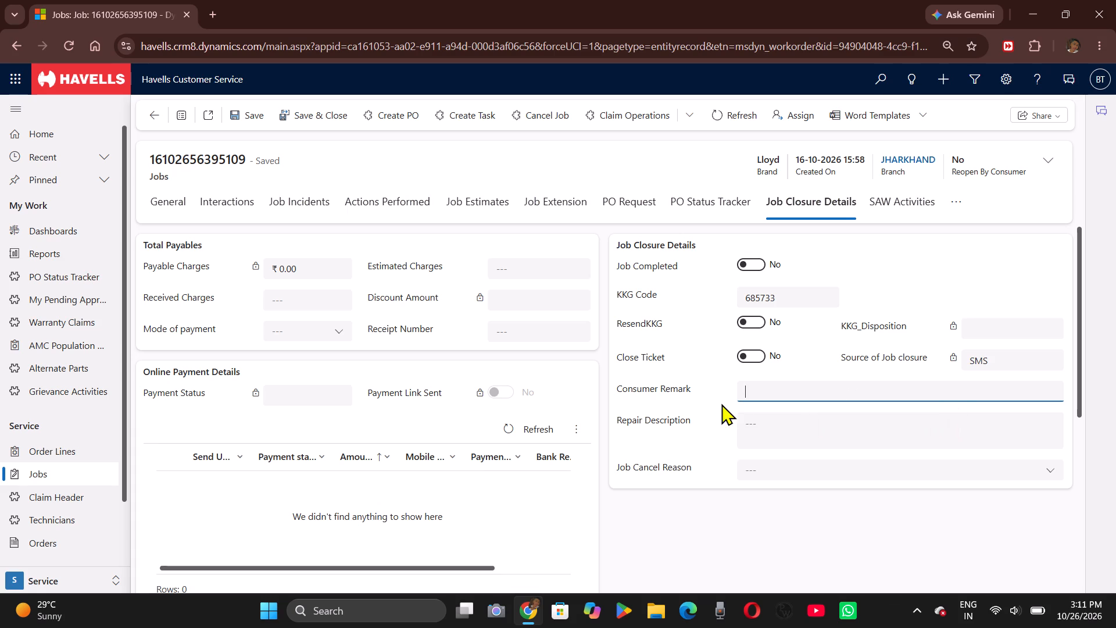
{"action": "type", "text": "invoic e"}
{"action": "key", "text": "BackSpace"}
{"action": "key", "text": "BackSpace"}
{"action": "type", "text": "e not provided by the cudtome"}
{"action": "key", "text": "BackSpace"}
{"action": "key", "text": "BackSpace"}
{"action": "key", "text": "BackSpace"}
{"action": "key", "text": "BackSpace"}
{"action": "key", "text": "BackSpace"}
{"action": "type", "text": "stomer"}
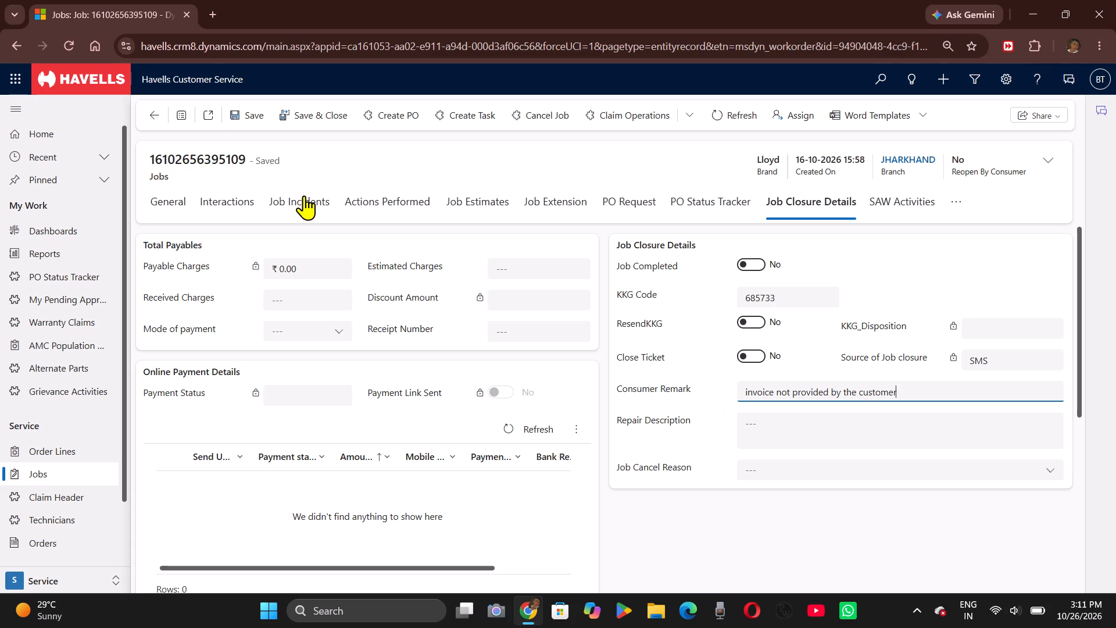
{"action": "left_click", "coordinate": [236, 111]}
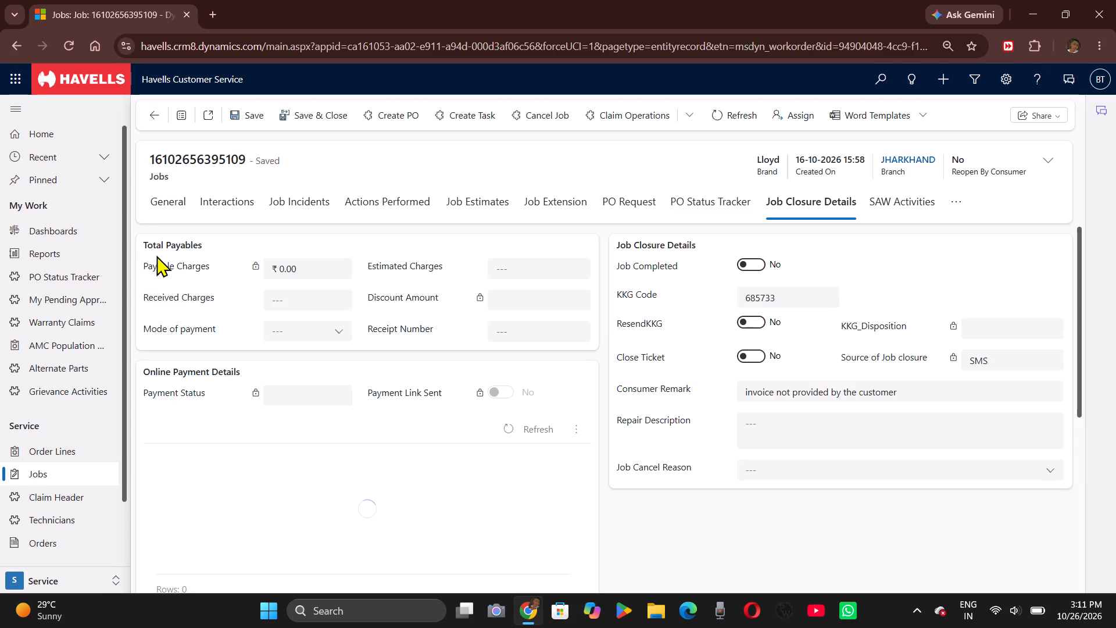
{"action": "left_click_drag", "start_coordinate": [168, 219], "coordinate": [164, 210]}
{"action": "left_click", "coordinate": [164, 210]}
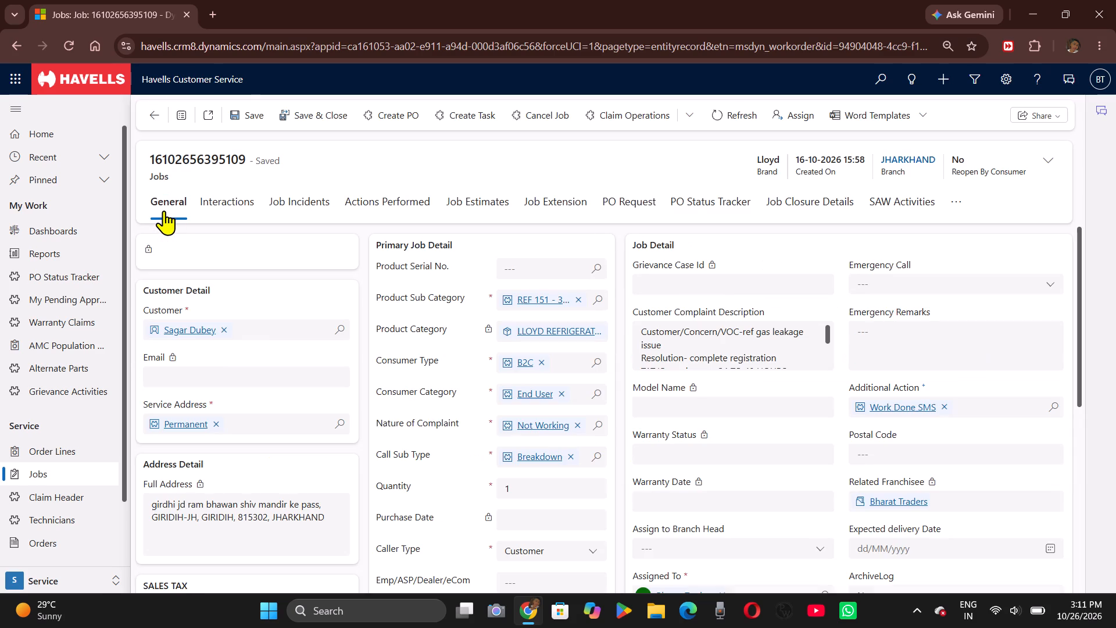
{"action": "left_click", "coordinate": [157, 110]}
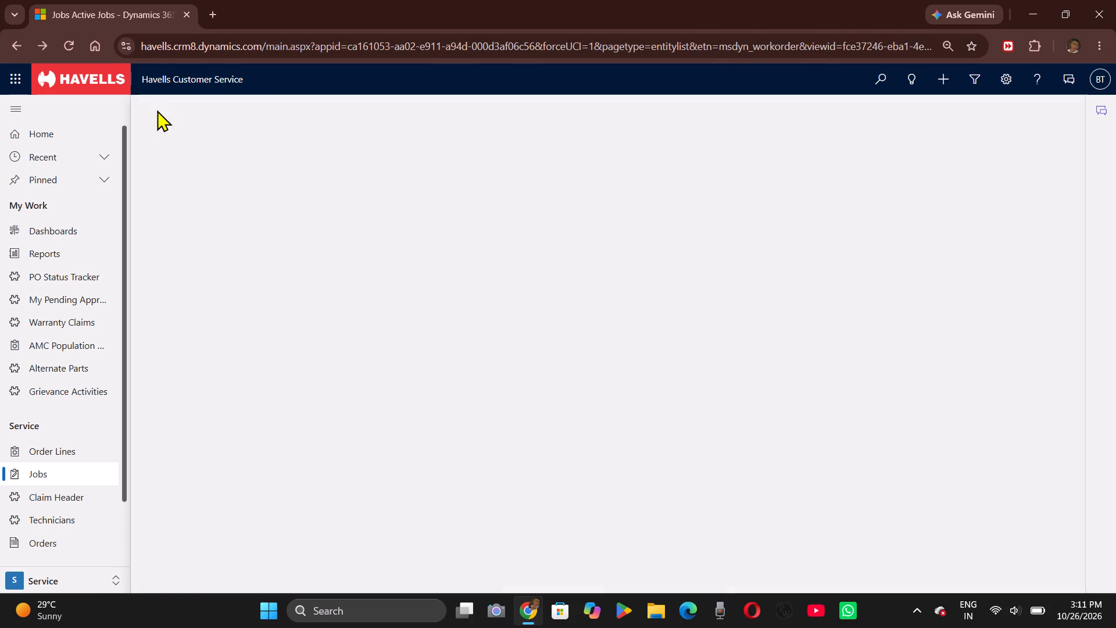
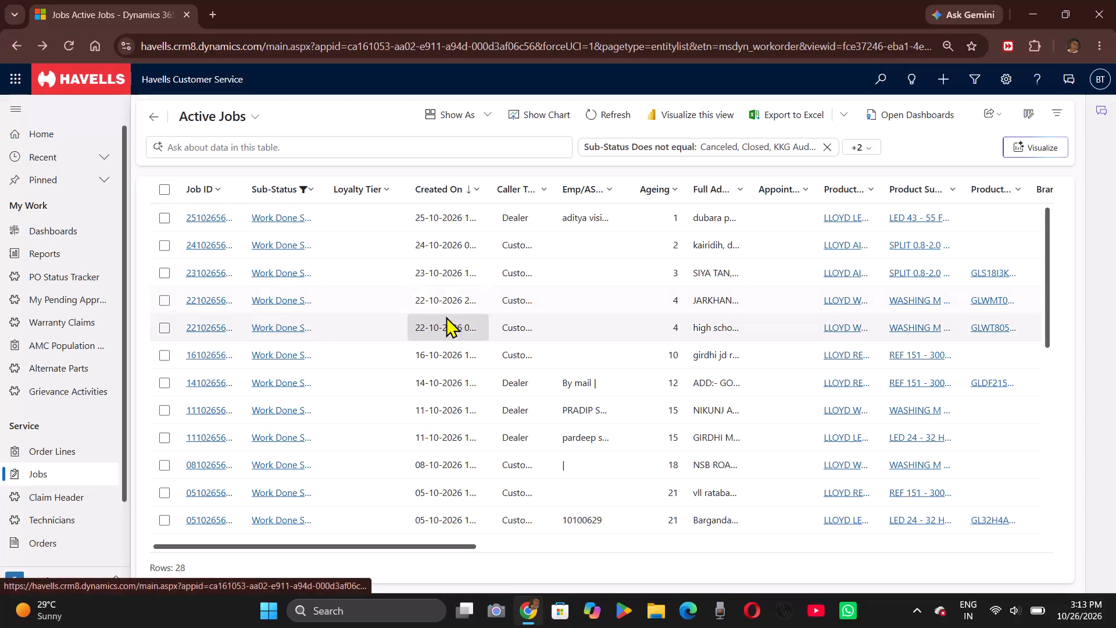
Review the product, complaint, owner, customer and branch details of the Work Done SMS jobs in the Active Jobs list.
{"action": "scroll", "coordinate": [446, 316], "scroll_direction": "up", "scroll_amount": 2}
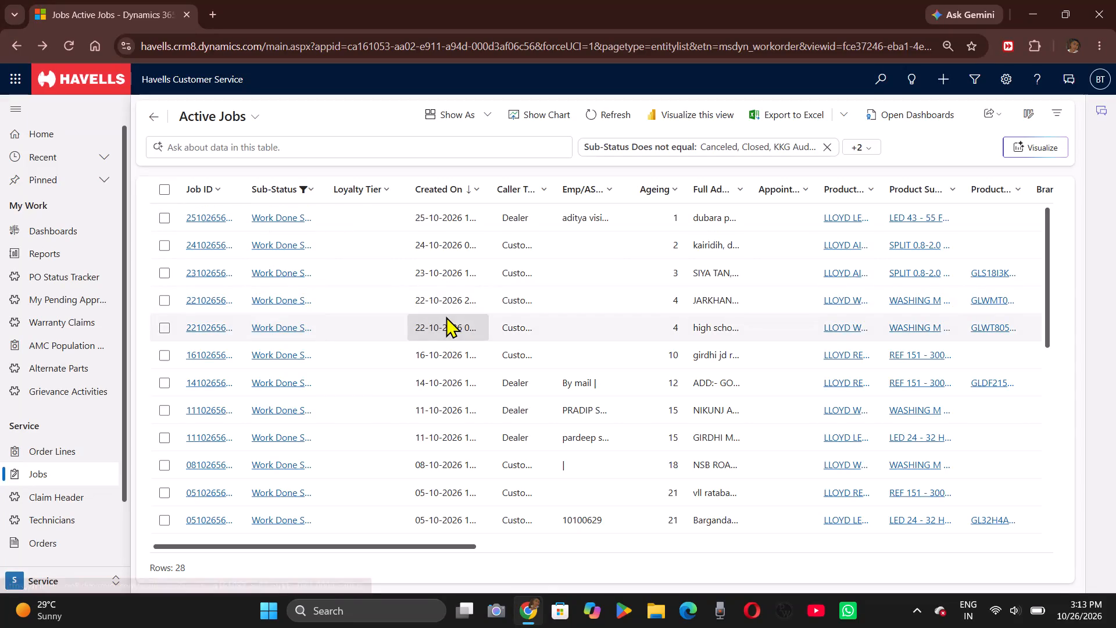
{"action": "scroll", "coordinate": [446, 316], "scroll_direction": "left", "scroll_amount": 5}
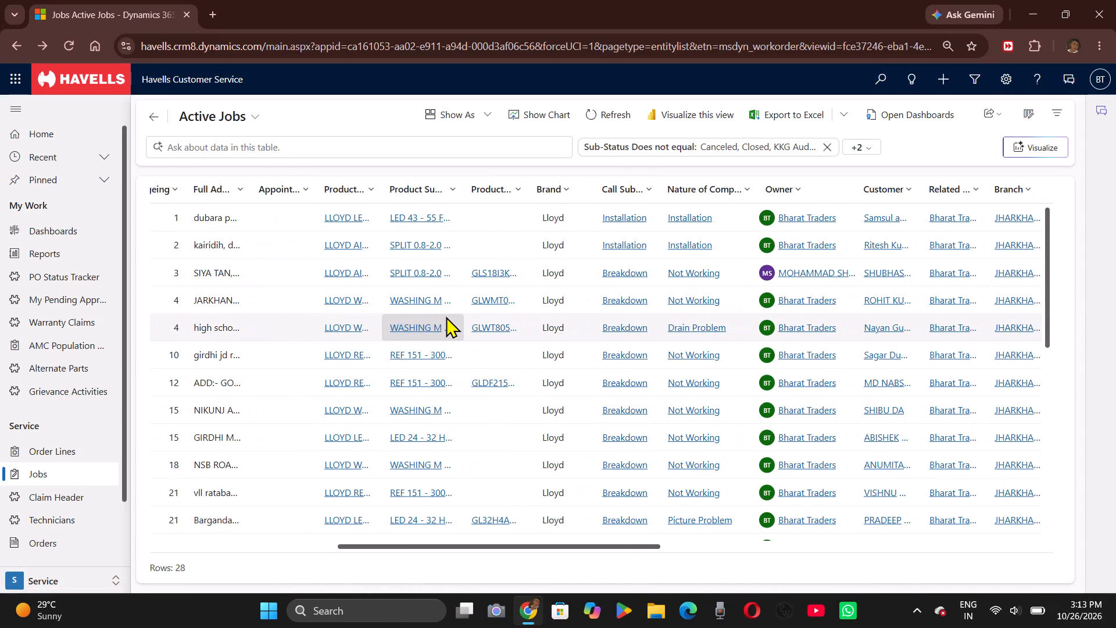
{"action": "scroll", "coordinate": [446, 316], "scroll_direction": "left", "scroll_amount": 1}
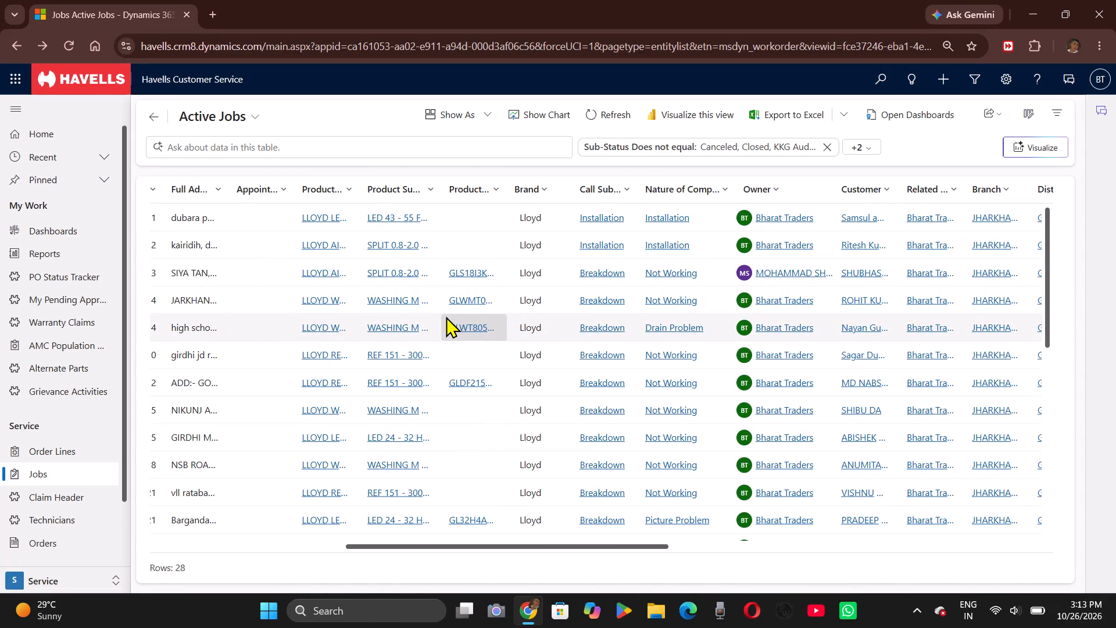
{"action": "scroll", "coordinate": [446, 316], "scroll_direction": "left", "scroll_amount": 1}
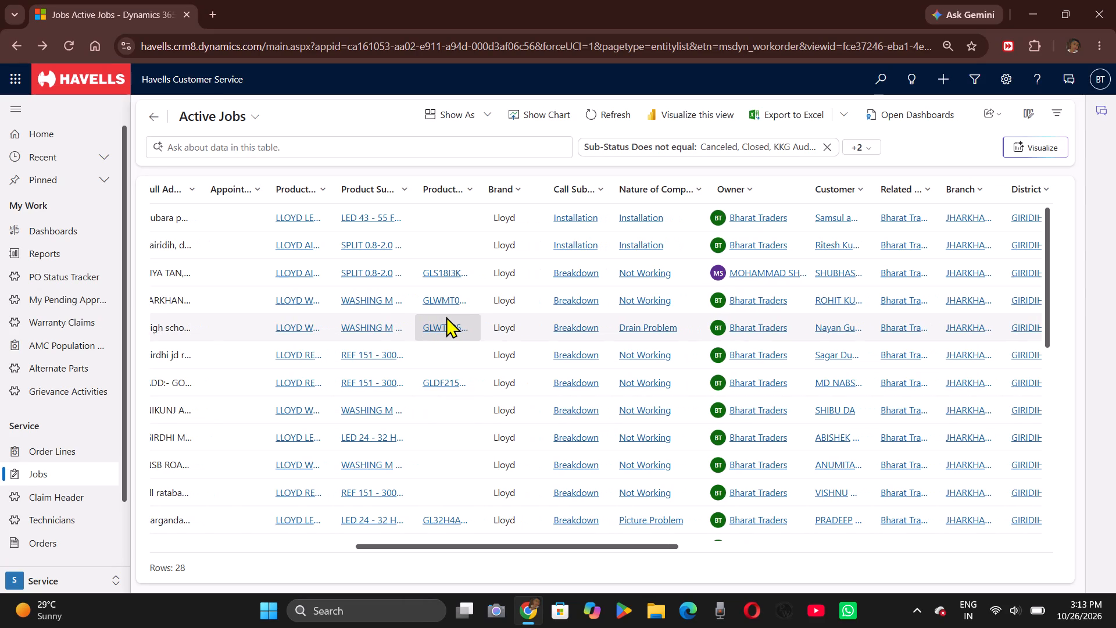
{"action": "scroll", "coordinate": [446, 316], "scroll_direction": "right", "scroll_amount": 2}
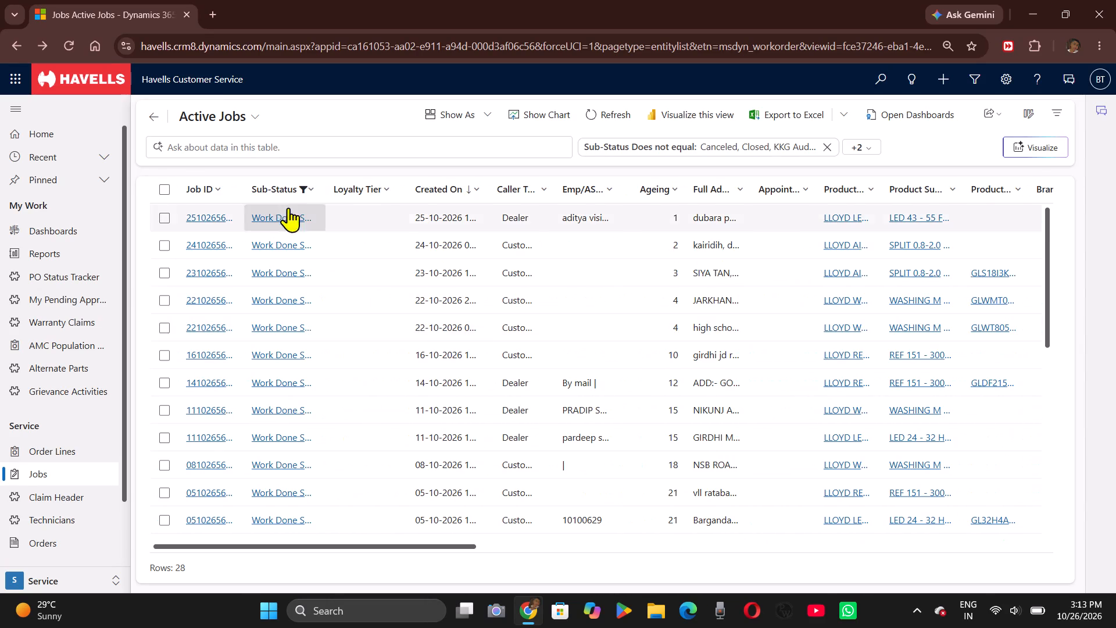
Filter the Active Jobs list to the sub-status Part PO Created in place of the current sub-status.
{"action": "left_click", "coordinate": [273, 195]}
{"action": "left_click", "coordinate": [300, 290]}
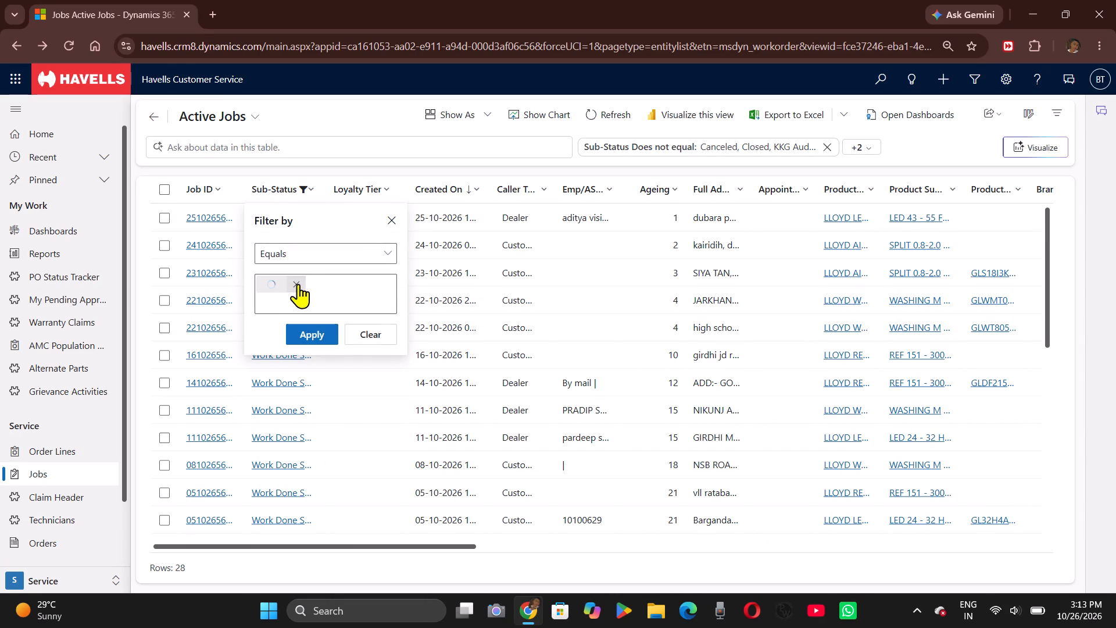
{"action": "left_click", "coordinate": [299, 283]}
{"action": "key", "text": "p"}
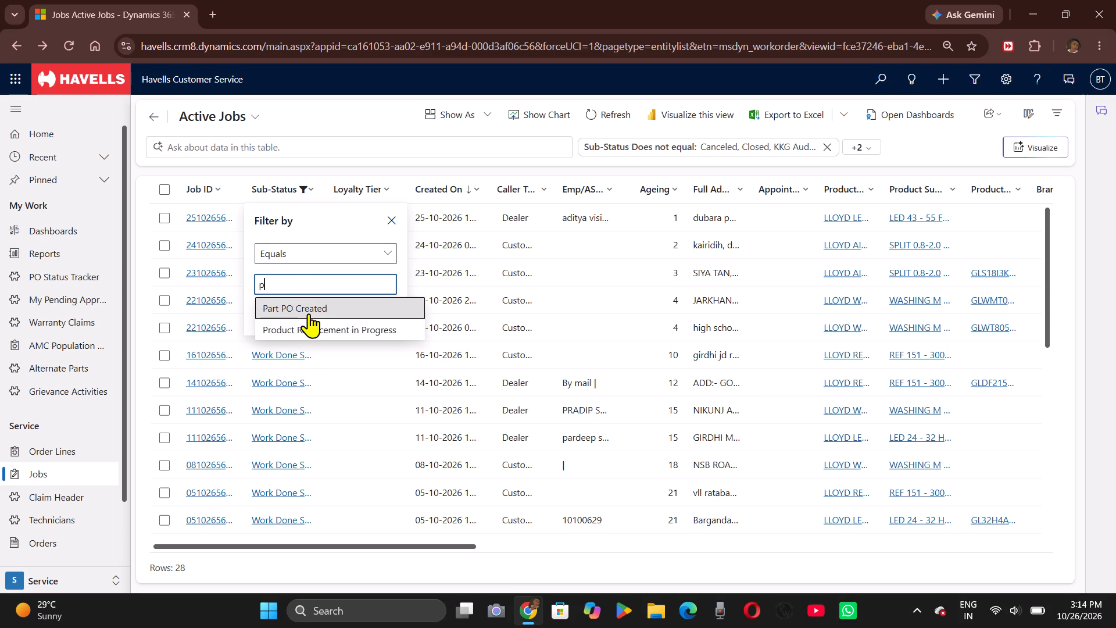
{"action": "left_click", "coordinate": [313, 312]}
{"action": "left_click", "coordinate": [313, 330]}
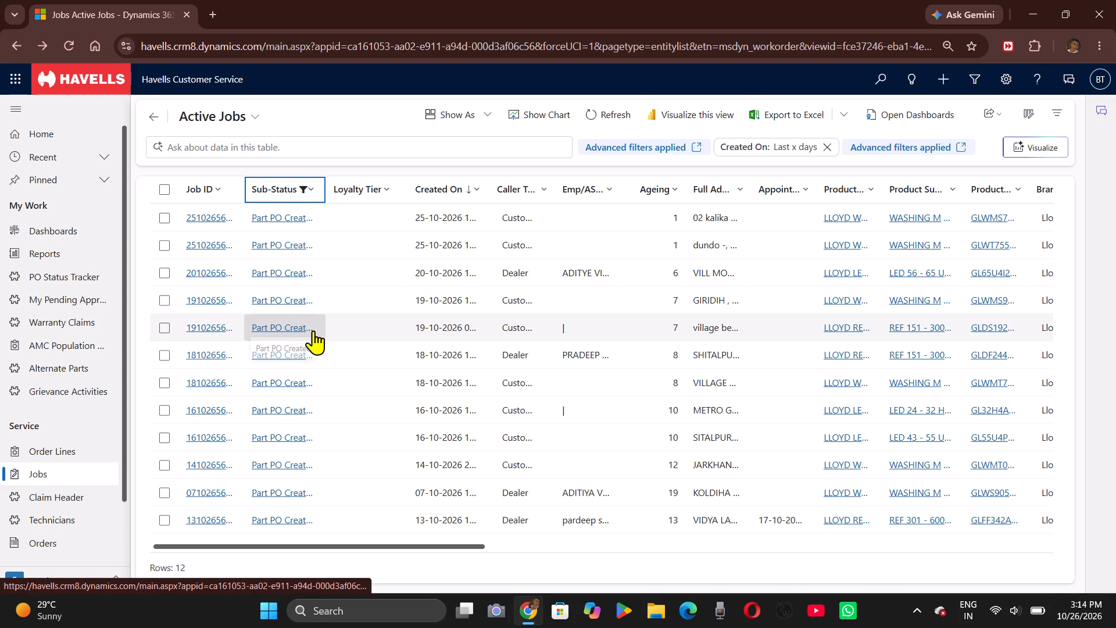
Examine the Part PO Created jobs' ageing, product, serial number, call subtype, nature of complaint, owner and customer details.
{"action": "scroll", "coordinate": [478, 314], "scroll_direction": "left", "scroll_amount": 4}
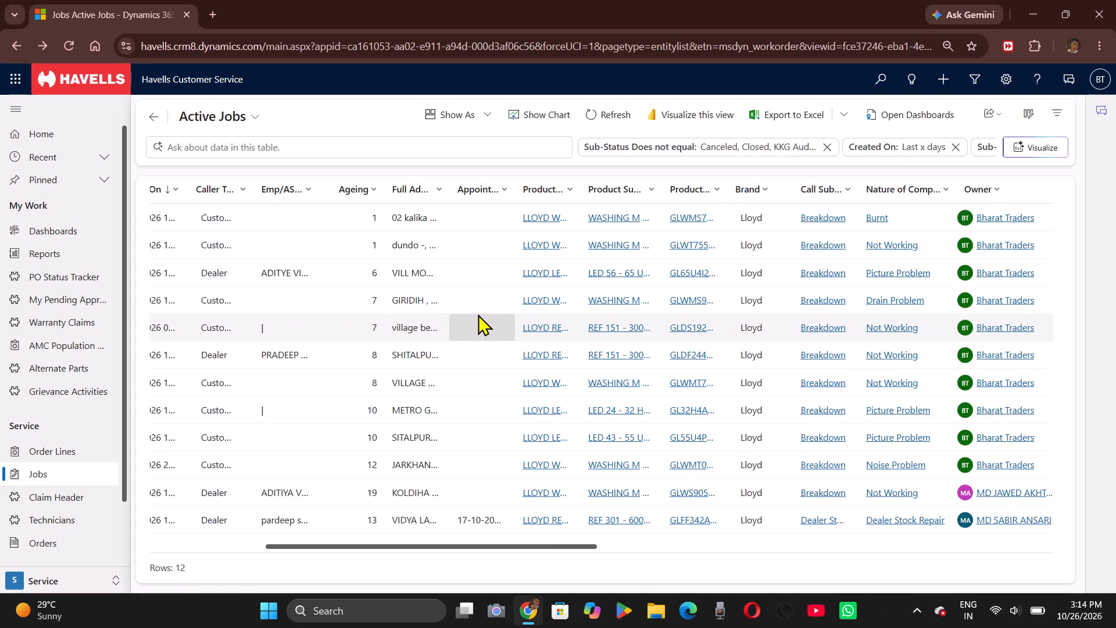
{"action": "scroll", "coordinate": [478, 314], "scroll_direction": "left", "scroll_amount": 5}
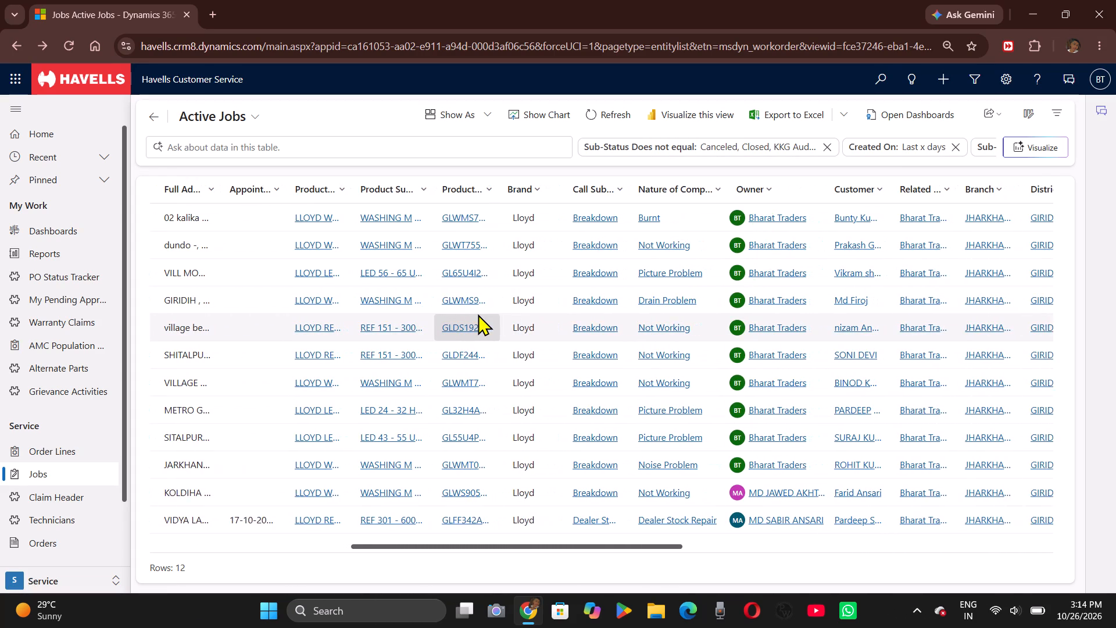
{"action": "scroll", "coordinate": [478, 314], "scroll_direction": "down", "scroll_amount": 1}
{"action": "scroll", "coordinate": [478, 314], "scroll_direction": "up", "scroll_amount": 1}
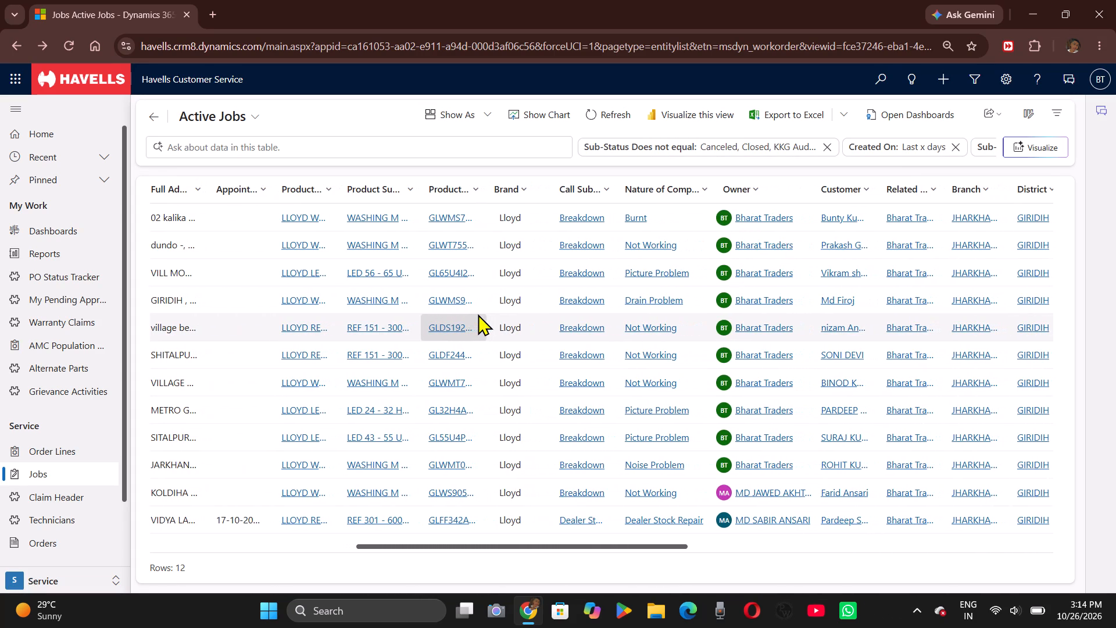
{"action": "scroll", "coordinate": [478, 314], "scroll_direction": "up", "scroll_amount": 2}
{"action": "scroll", "coordinate": [478, 314], "scroll_direction": "right", "scroll_amount": 4}
{"action": "scroll", "coordinate": [478, 314], "scroll_direction": "left", "scroll_amount": 3}
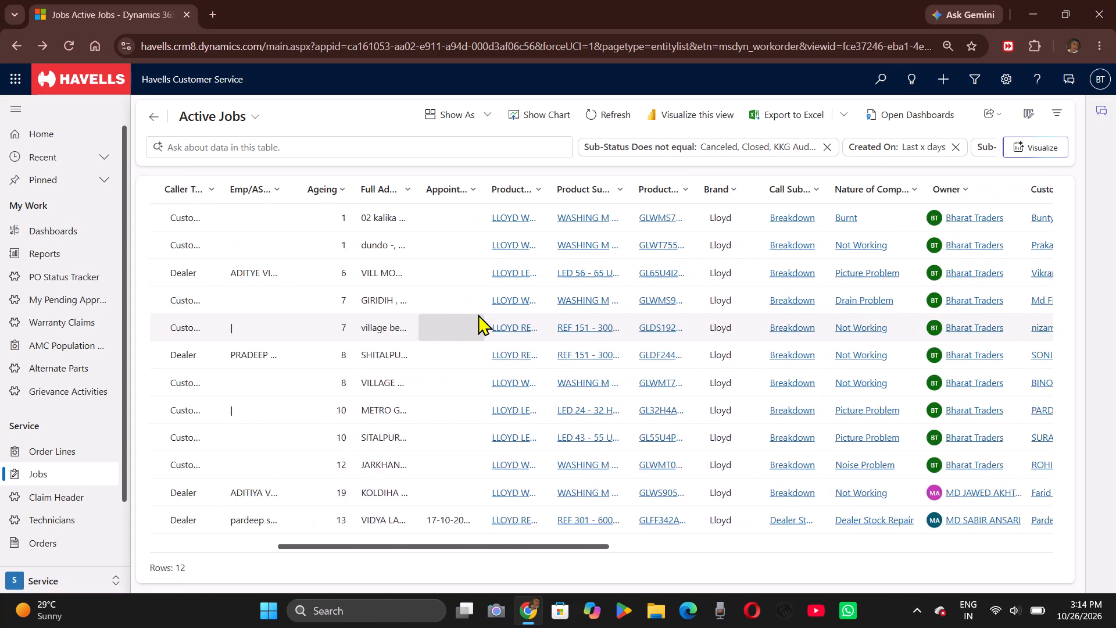
{"action": "scroll", "coordinate": [478, 314], "scroll_direction": "left", "scroll_amount": 2}
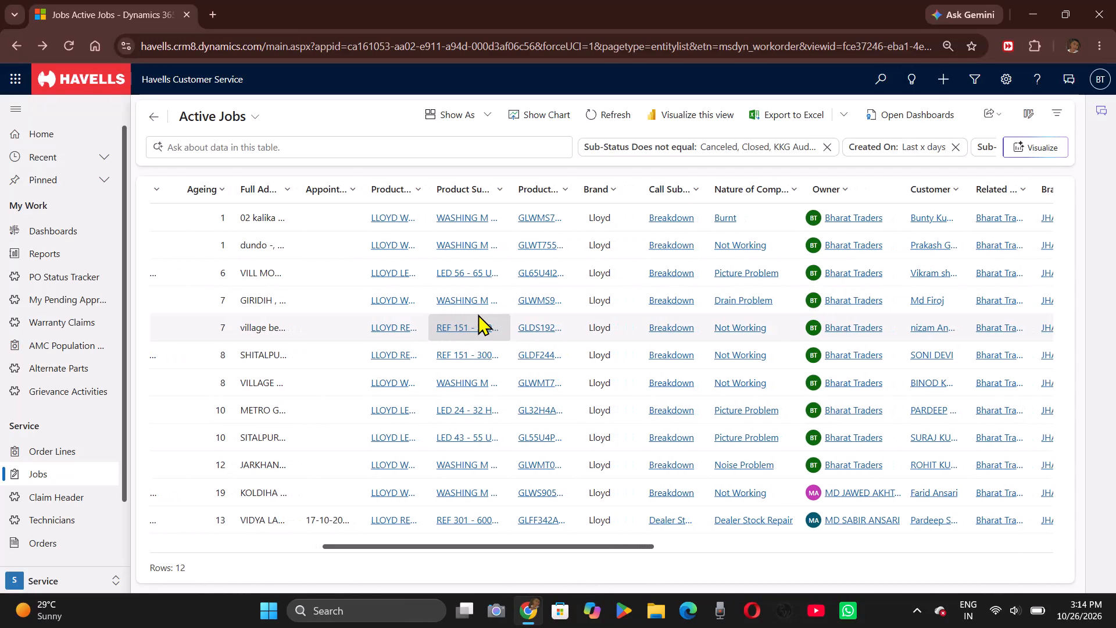
{"action": "scroll", "coordinate": [489, 331], "scroll_direction": "right", "scroll_amount": 1}
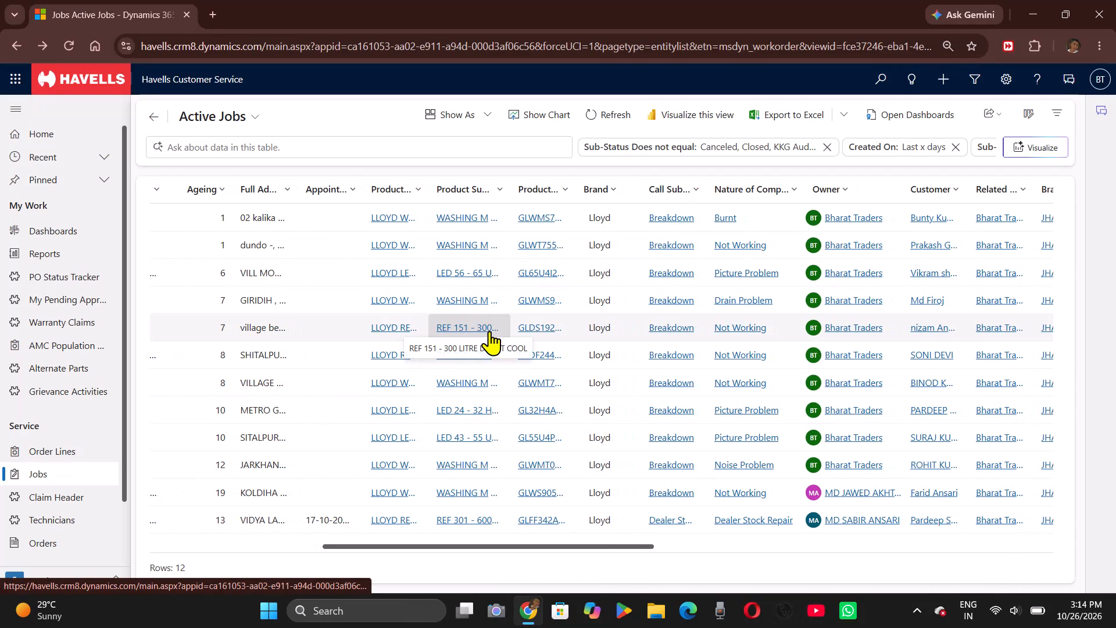
{"action": "scroll", "coordinate": [489, 331], "scroll_direction": "right", "scroll_amount": 3}
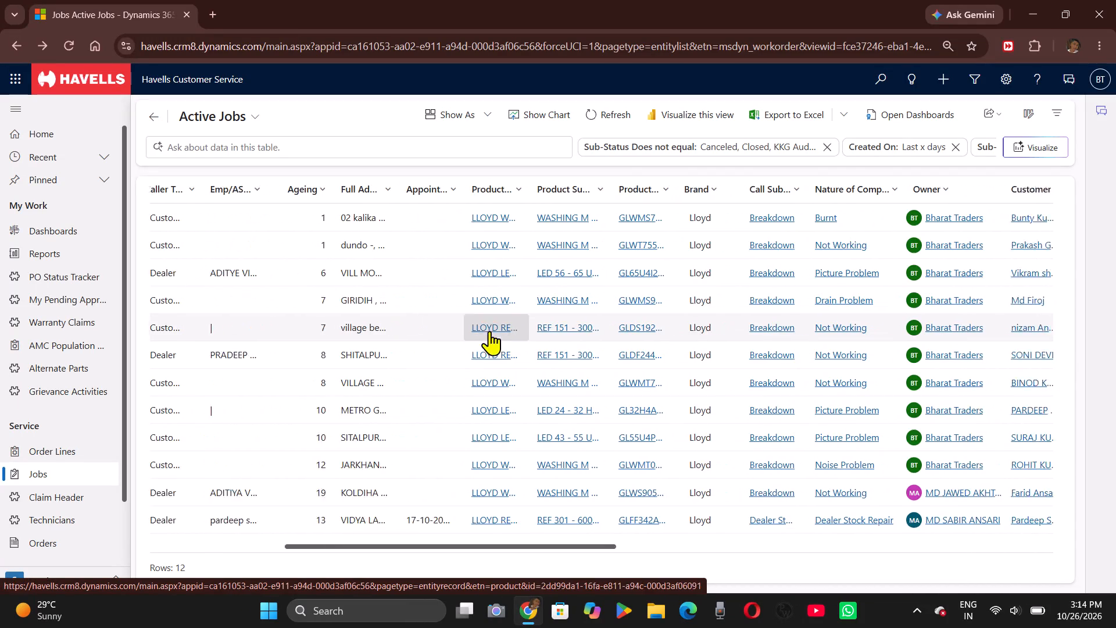
{"action": "scroll", "coordinate": [489, 331], "scroll_direction": "right", "scroll_amount": 2}
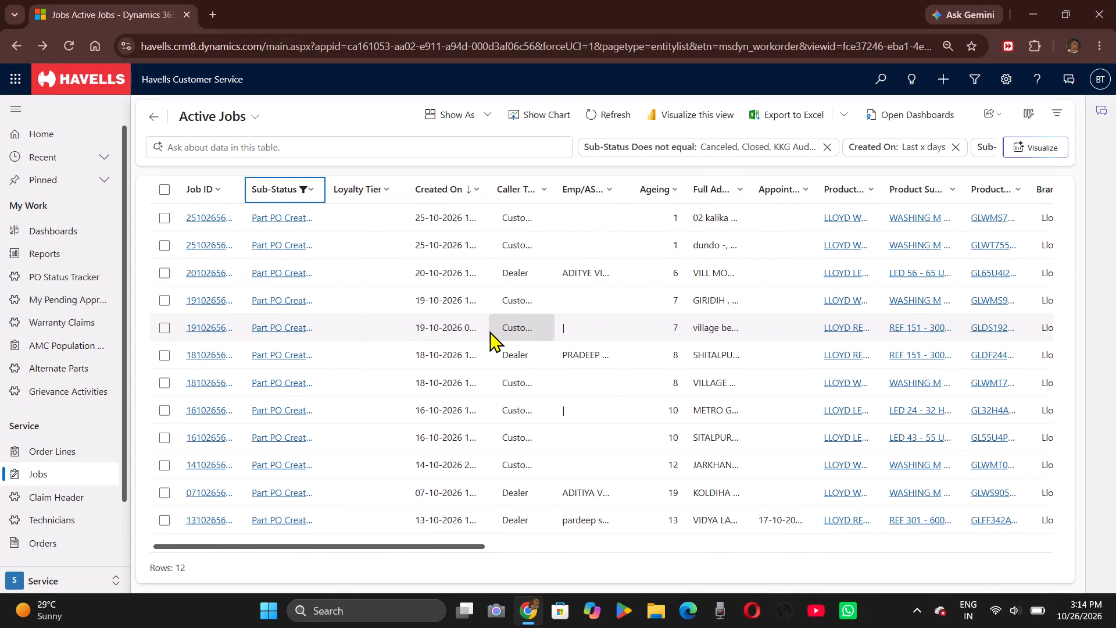
{"action": "scroll", "coordinate": [489, 331], "scroll_direction": "left", "scroll_amount": 6}
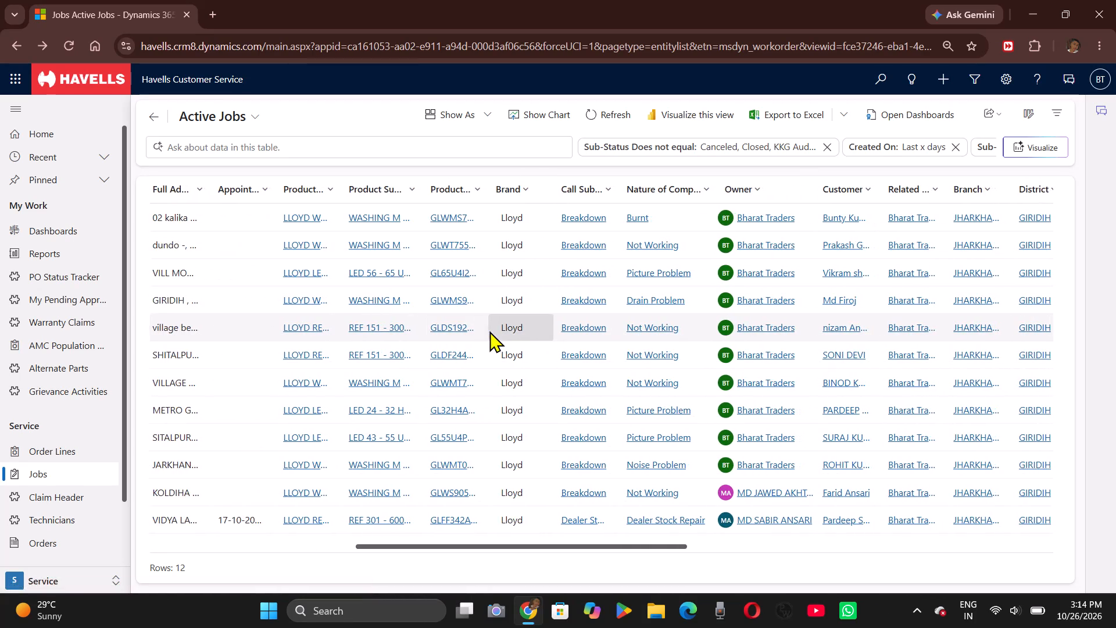
{"action": "scroll", "coordinate": [489, 331], "scroll_direction": "left", "scroll_amount": 2}
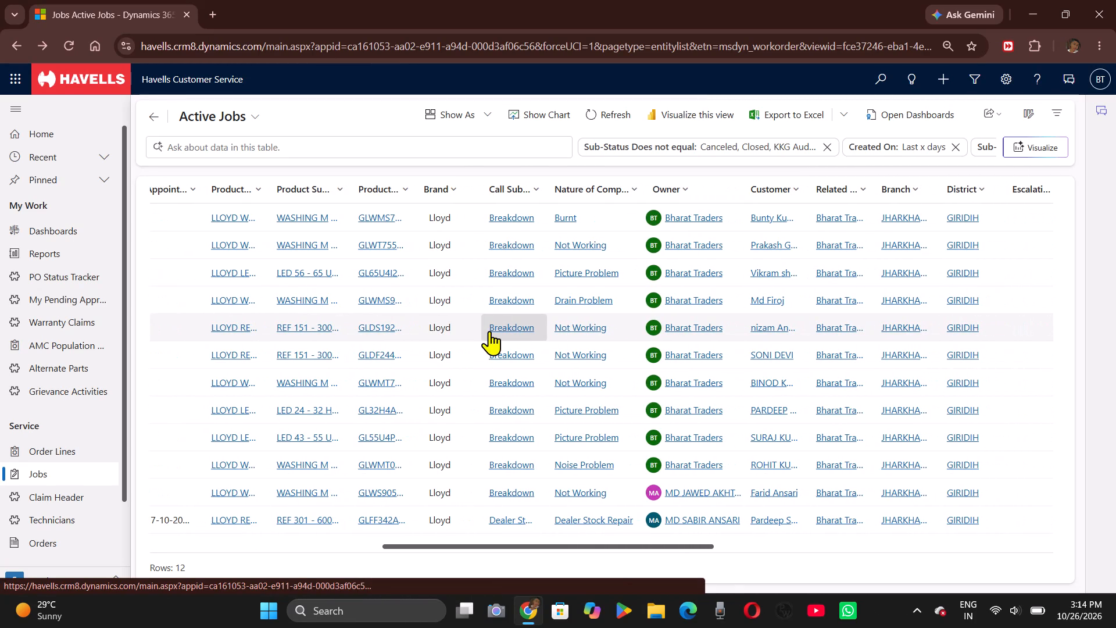
Filter the Active Jobs list to the sub-status Work Initiated and review the product, complaint and owner details.
{"action": "scroll", "coordinate": [489, 331], "scroll_direction": "right", "scroll_amount": 2}
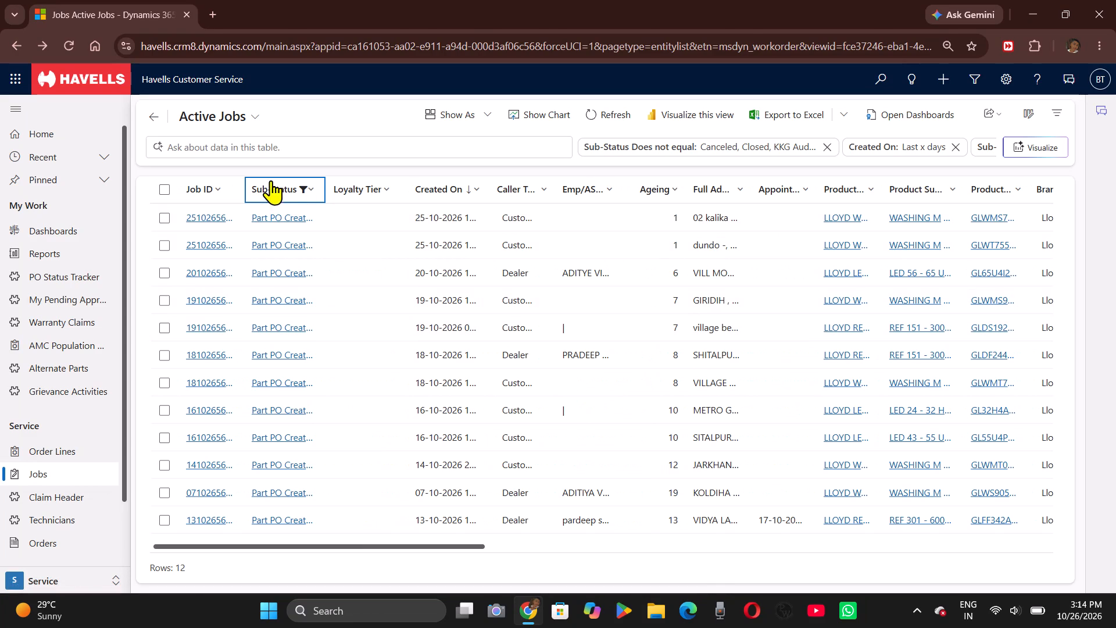
{"action": "left_click", "coordinate": [279, 180]}
{"action": "left_click", "coordinate": [310, 282]}
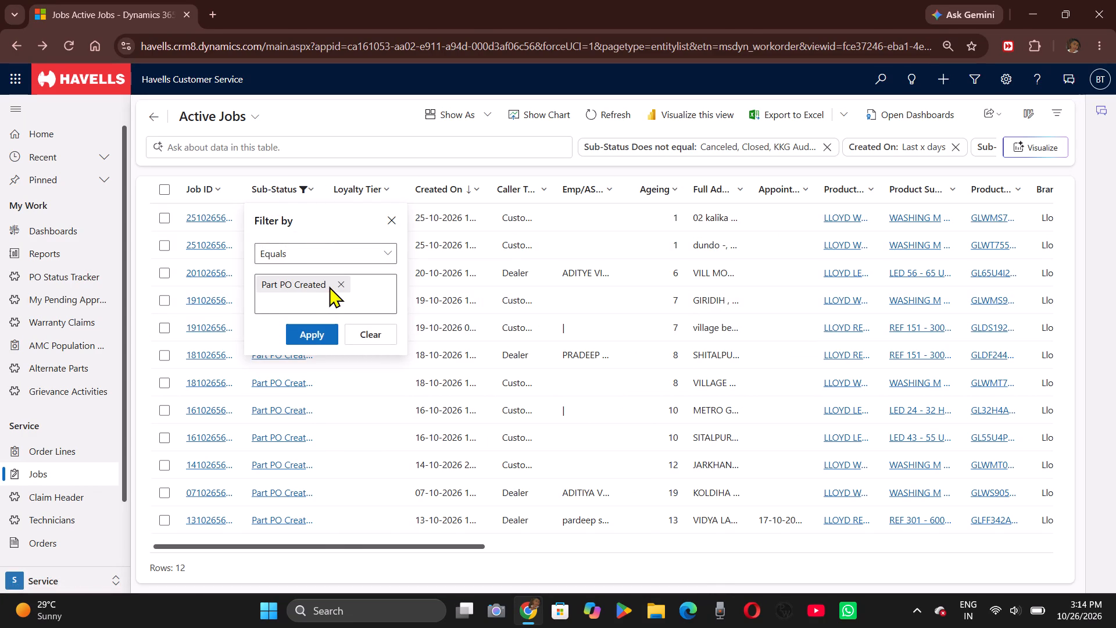
{"action": "left_click", "coordinate": [339, 286]}
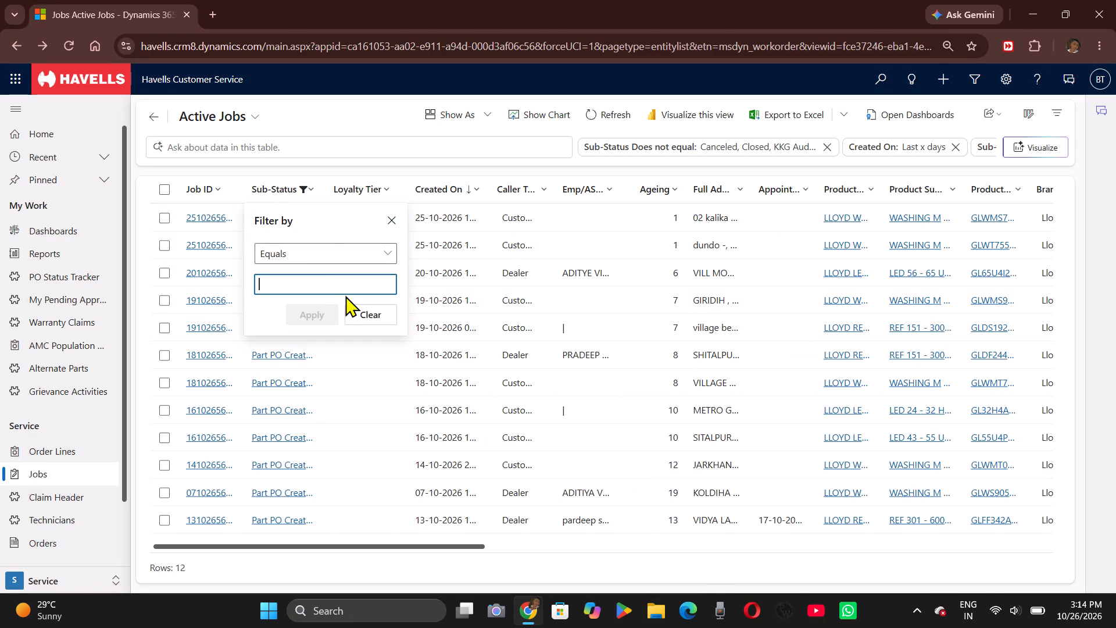
{"action": "key", "text": "w"}
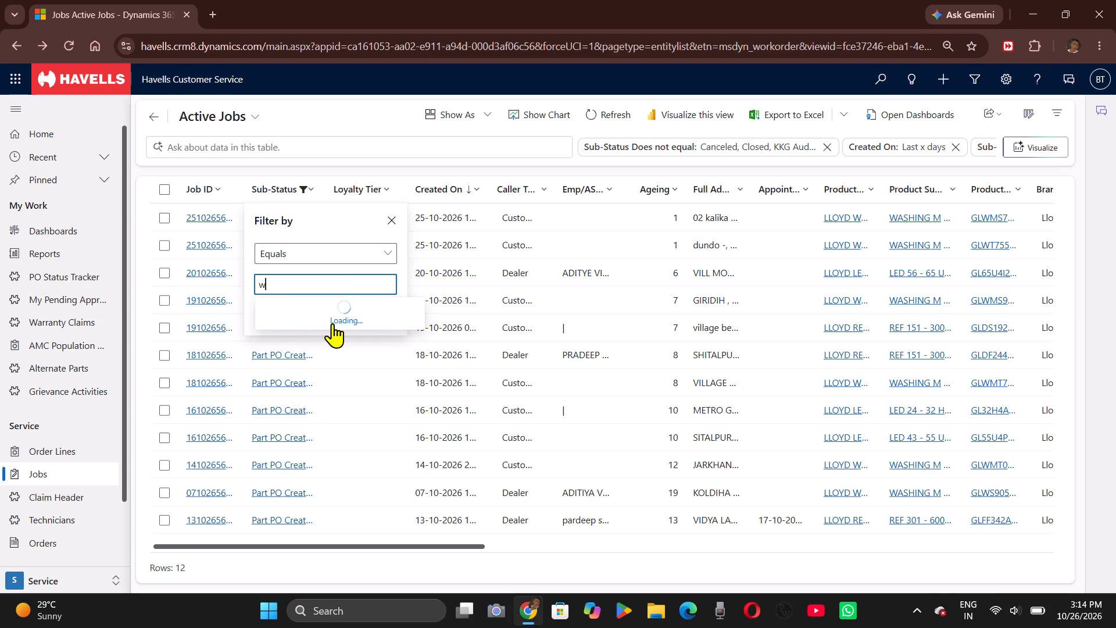
{"action": "left_click", "coordinate": [296, 356]}
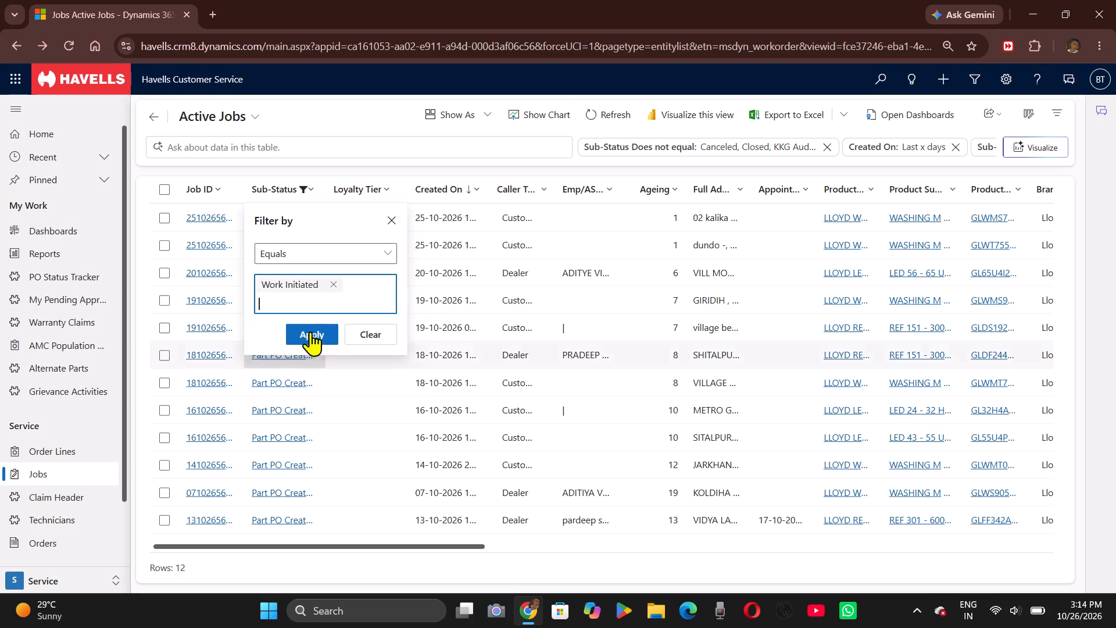
{"action": "left_click", "coordinate": [317, 325]}
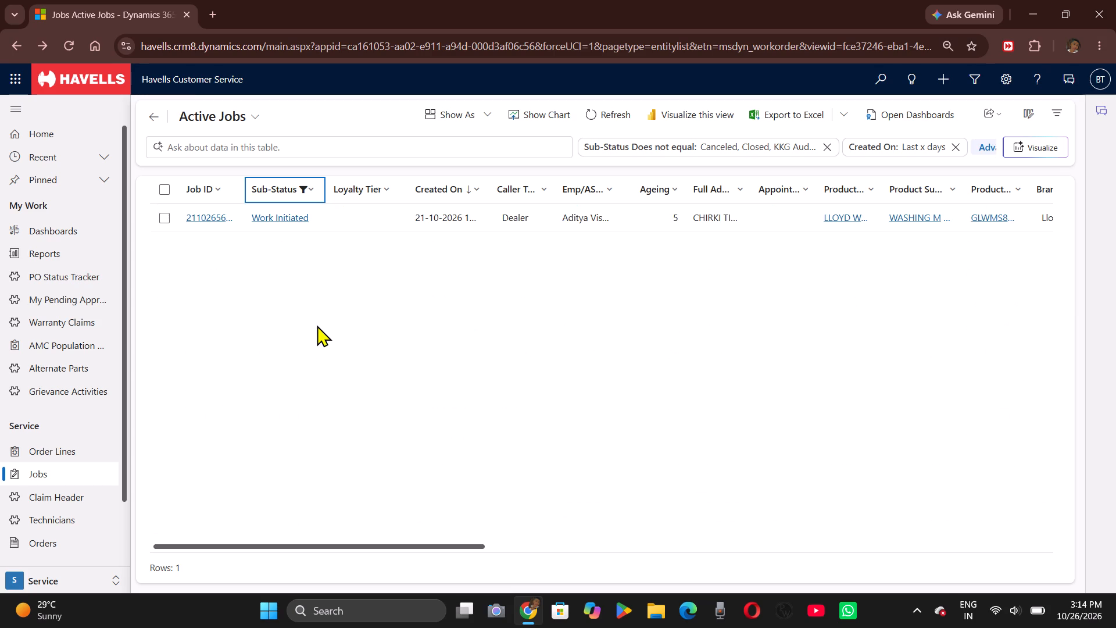
{"action": "scroll", "coordinate": [409, 313], "scroll_direction": "left", "scroll_amount": 3}
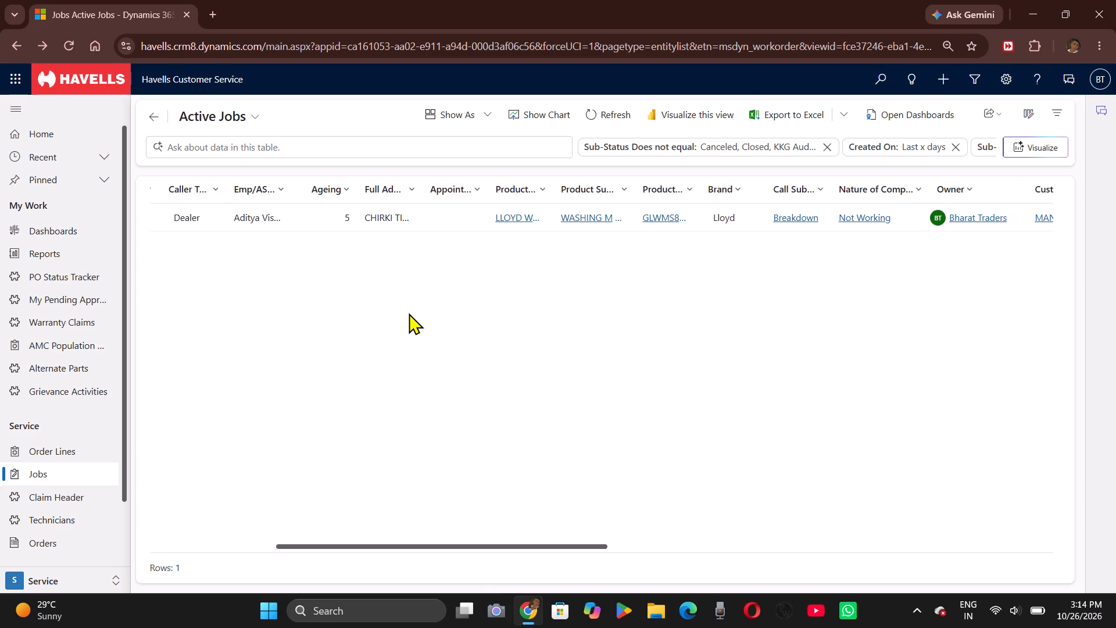
{"action": "scroll", "coordinate": [409, 313], "scroll_direction": "left", "scroll_amount": 2}
{"action": "scroll", "coordinate": [409, 313], "scroll_direction": "right", "scroll_amount": 2}
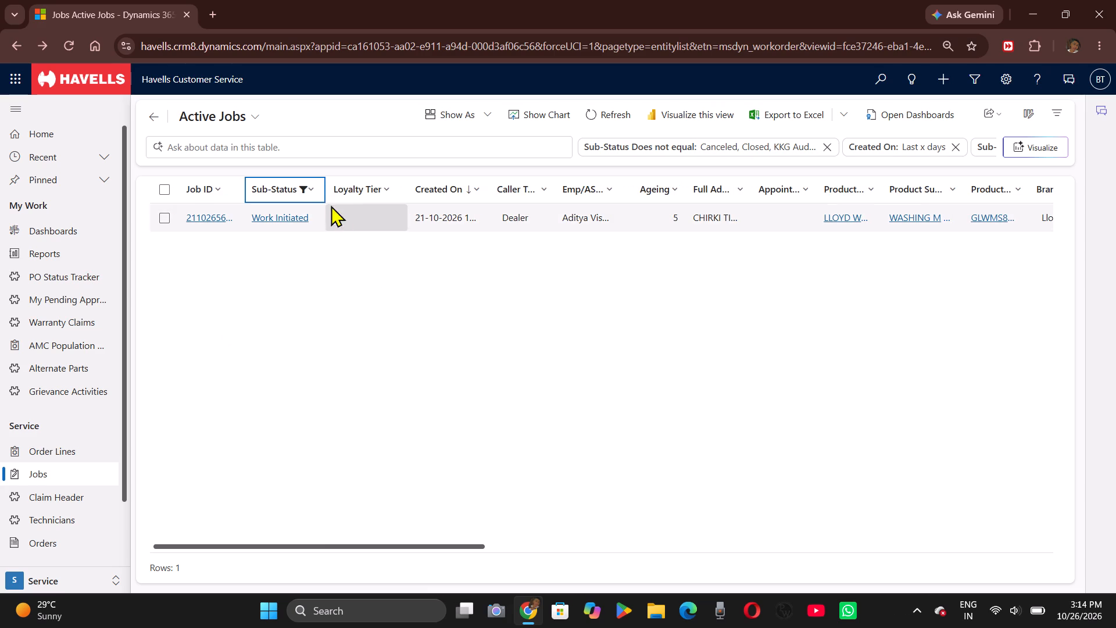
Filter the Active Jobs list to the sub-status Work Allocated in place of Work Initiated.
{"action": "left_click", "coordinate": [289, 190]}
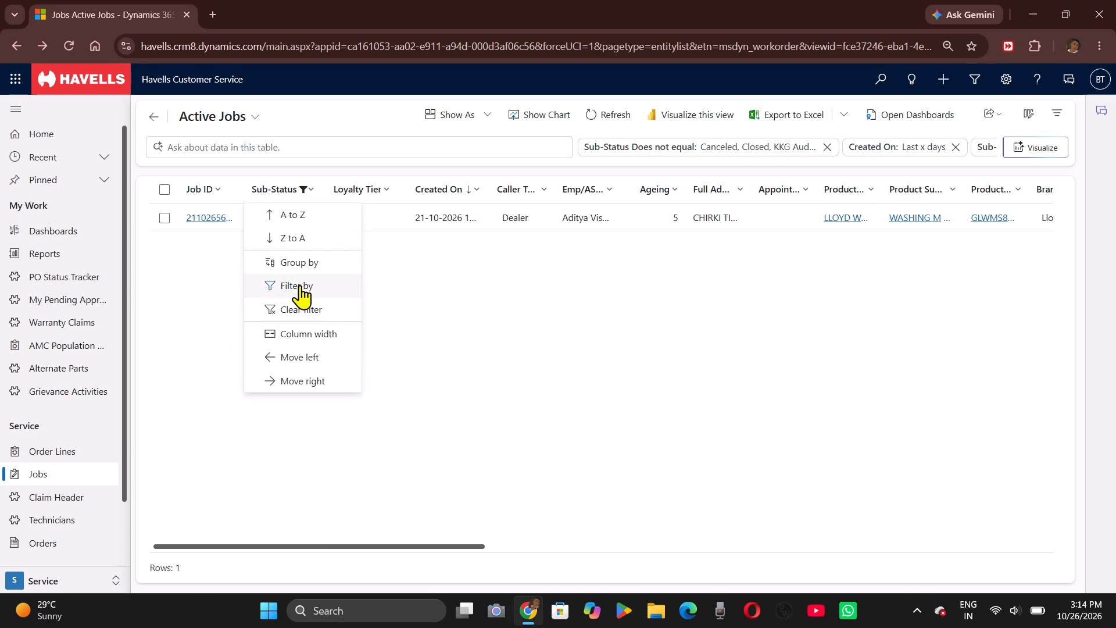
{"action": "left_click", "coordinate": [300, 285]}
{"action": "left_click", "coordinate": [328, 288]}
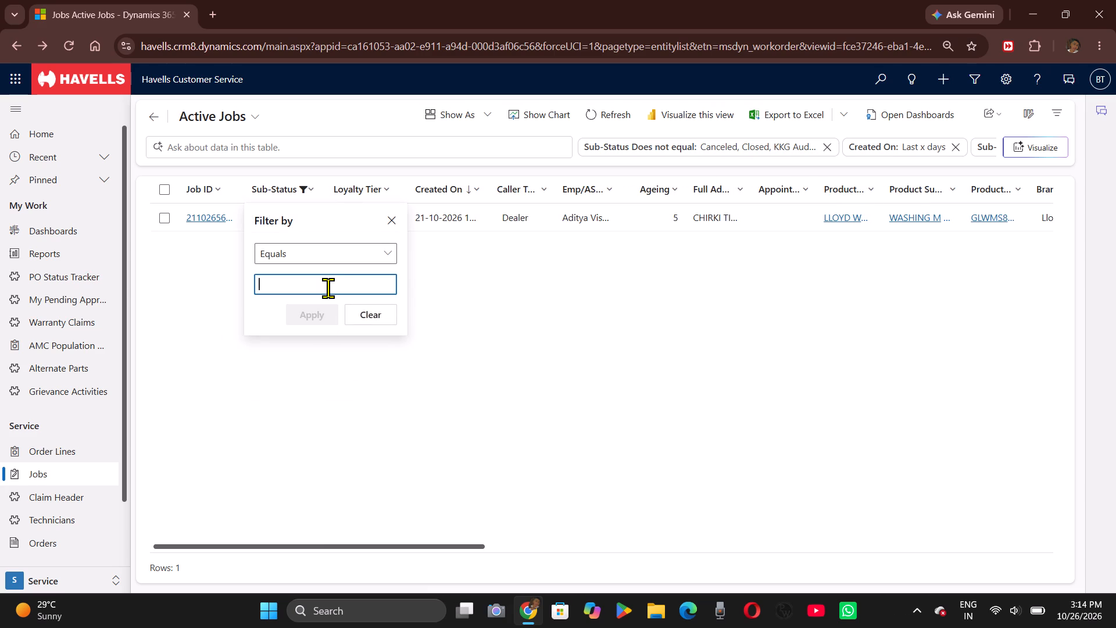
{"action": "key", "text": "w"}
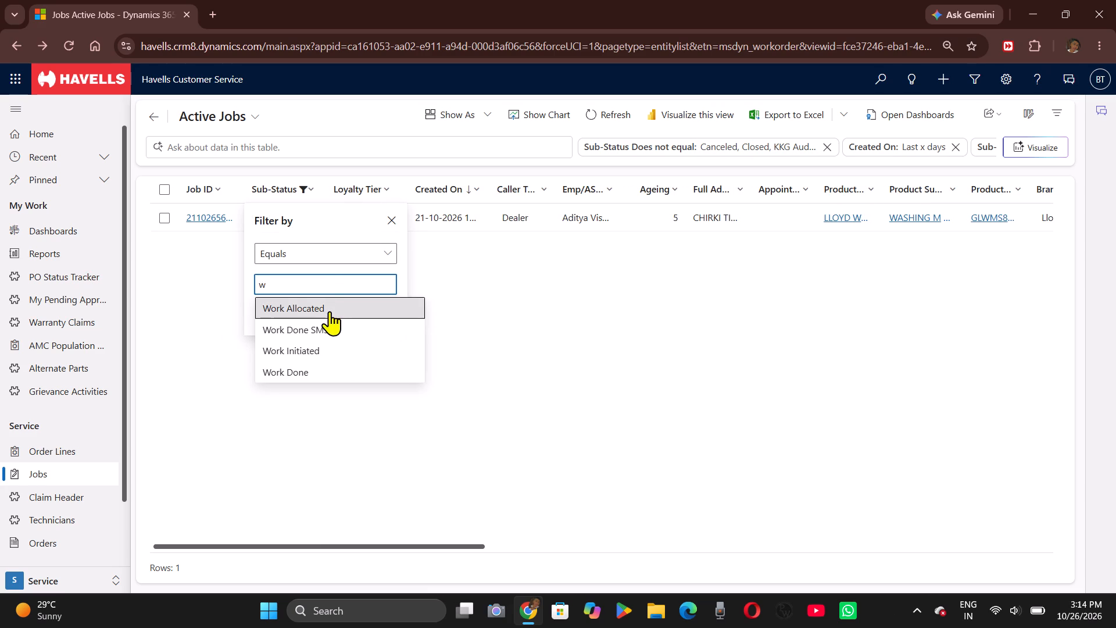
{"action": "left_click", "coordinate": [330, 311]}
{"action": "left_click", "coordinate": [309, 342]}
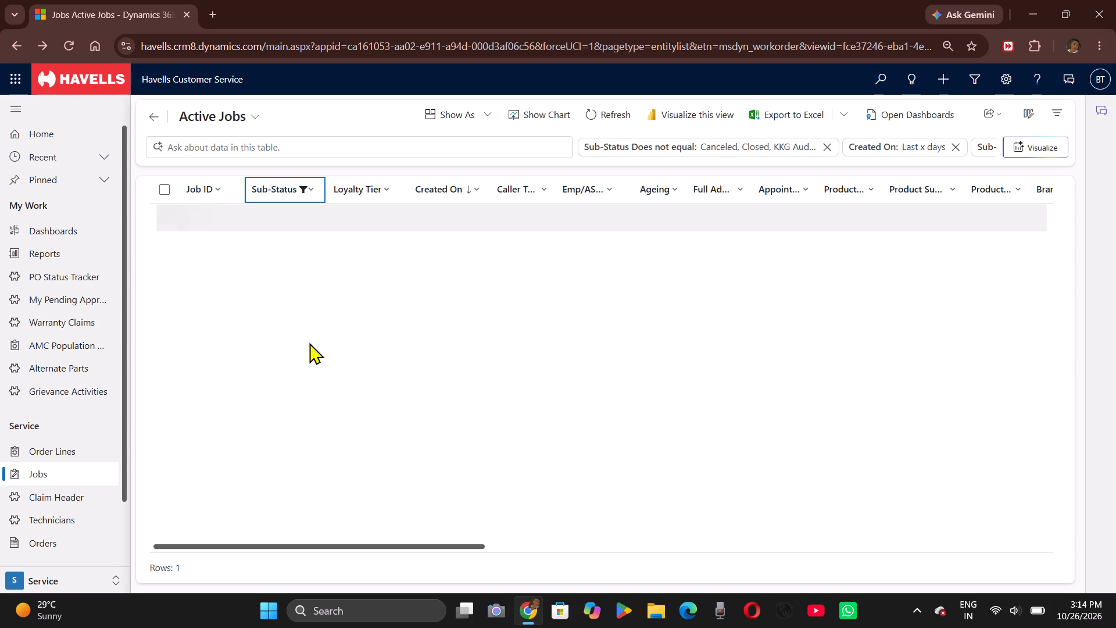
{"action": "scroll", "coordinate": [364, 335], "scroll_direction": "up", "scroll_amount": 1}
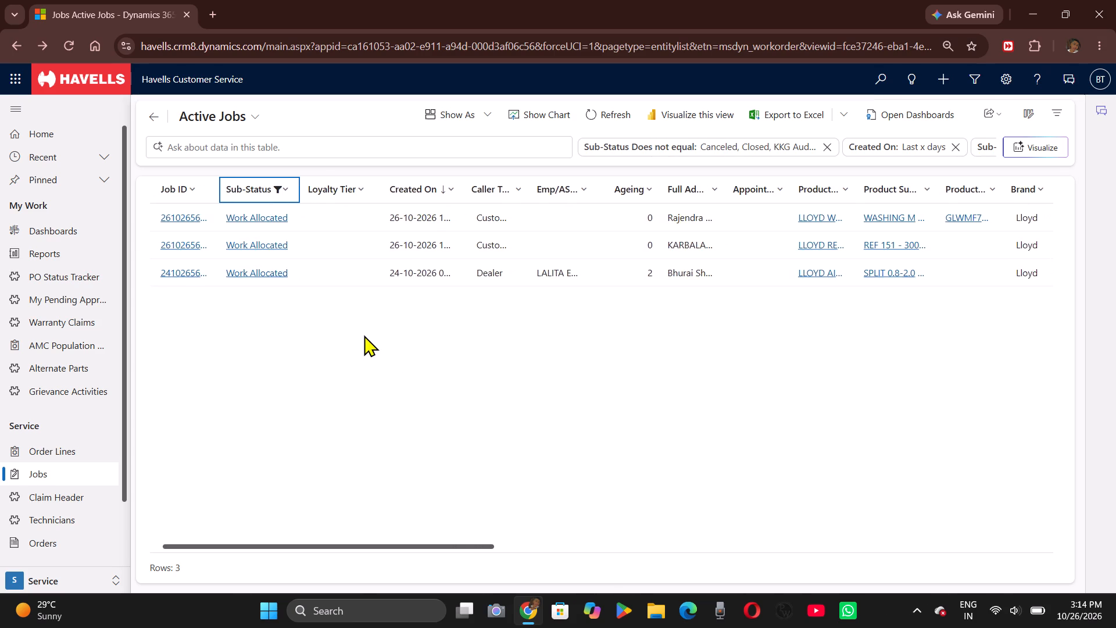
{"action": "scroll", "coordinate": [364, 335], "scroll_direction": "up", "scroll_amount": 1}
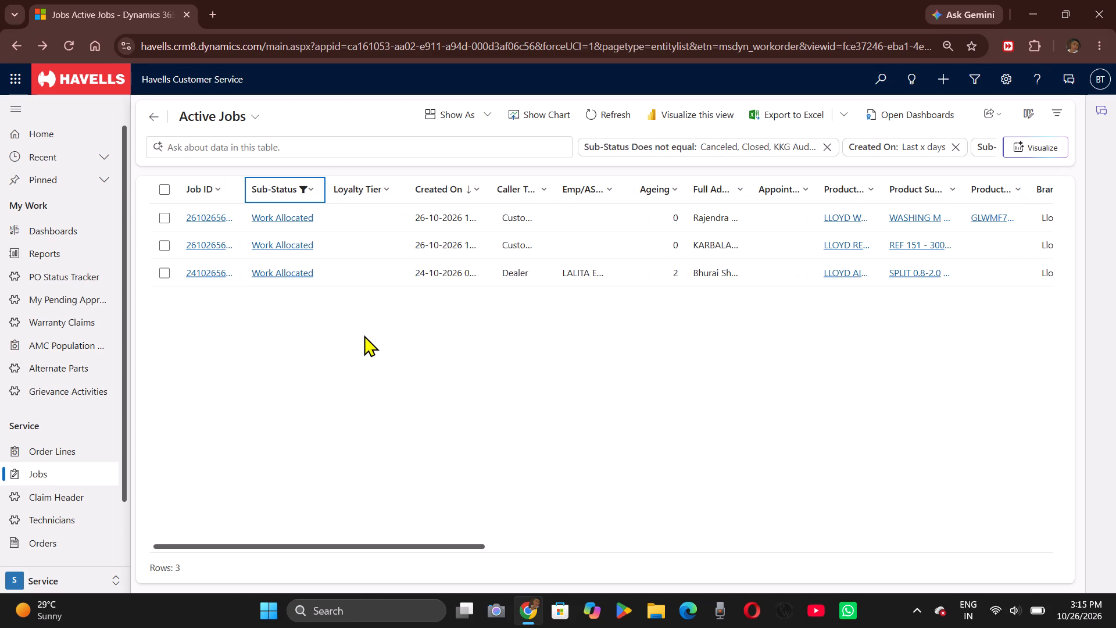
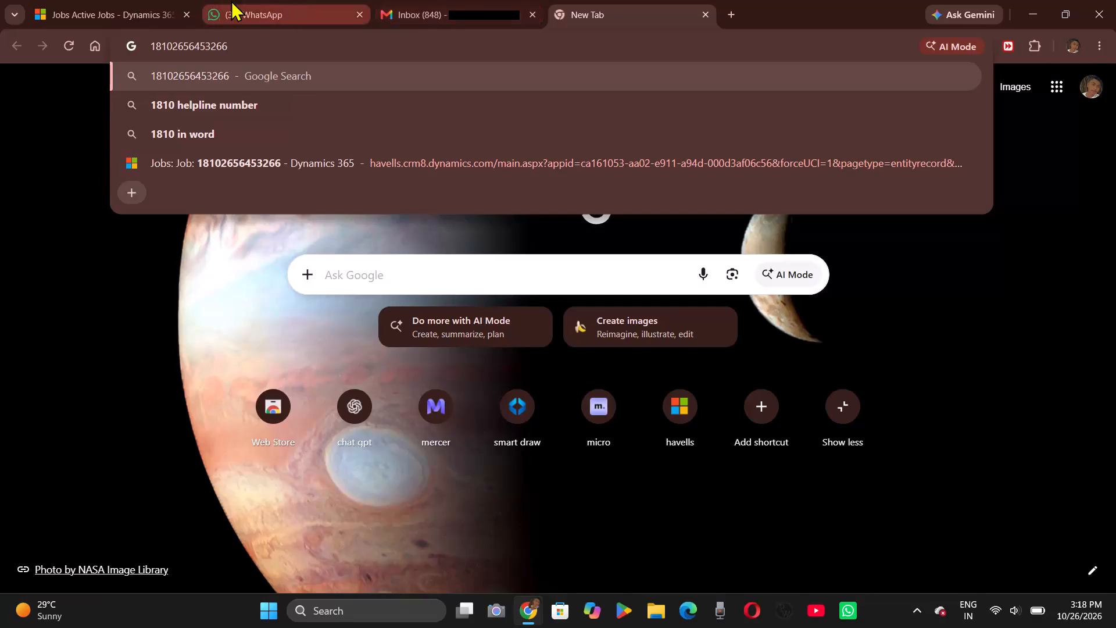
{"action": "left_click", "coordinate": [134, 0]}
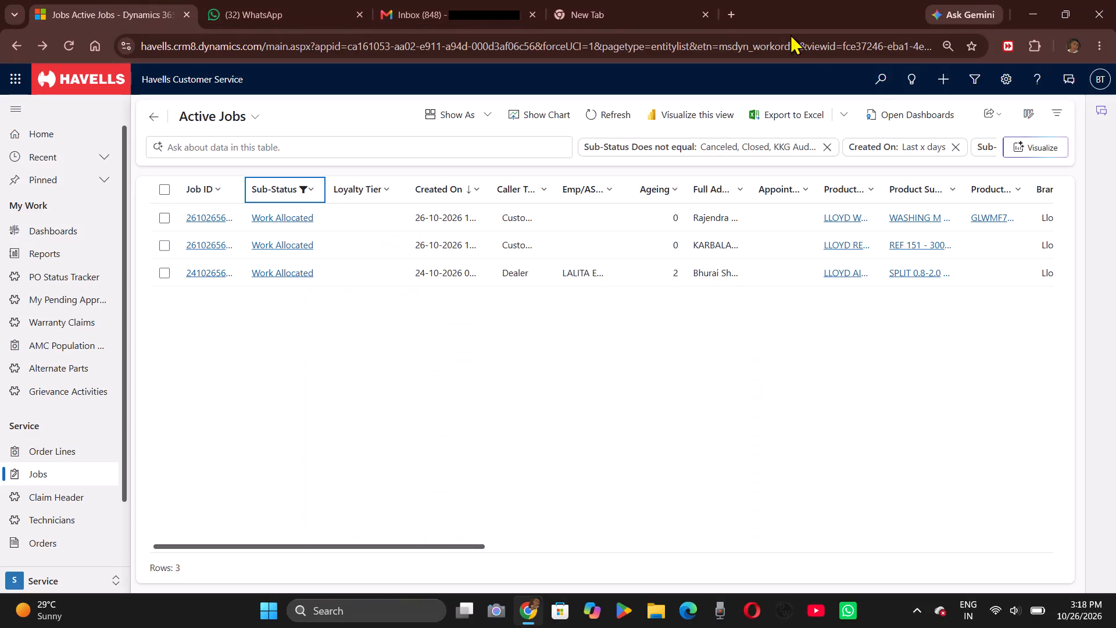
{"action": "left_click", "coordinate": [878, 83]}
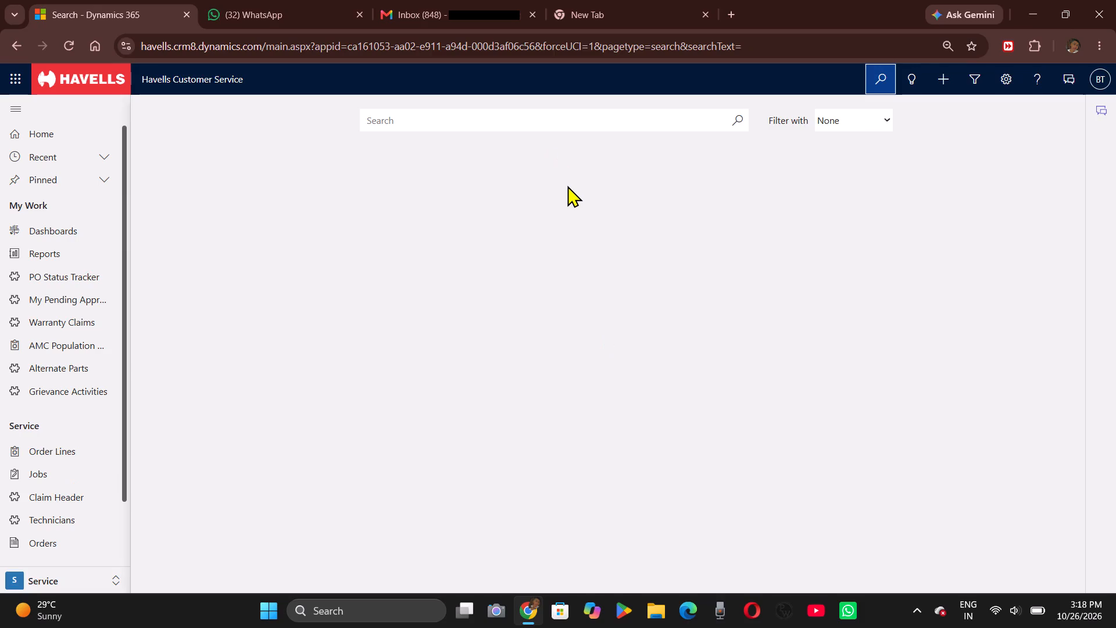
{"action": "left_click", "coordinate": [557, 123]}
{"action": "key", "text": "ctrl+v"}
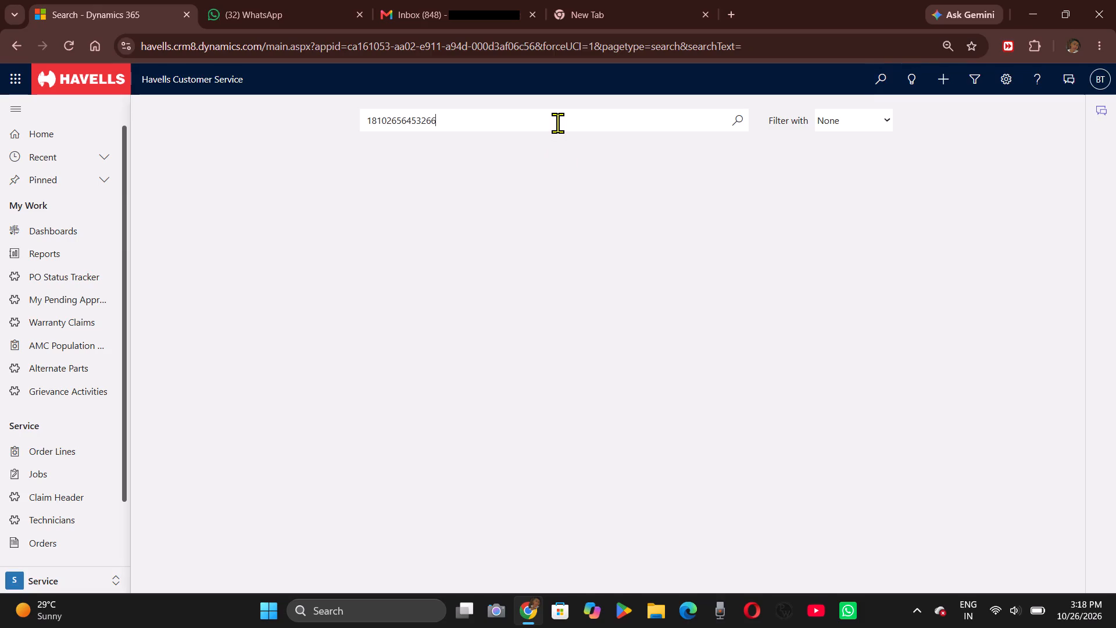
{"action": "key", "text": "Return"}
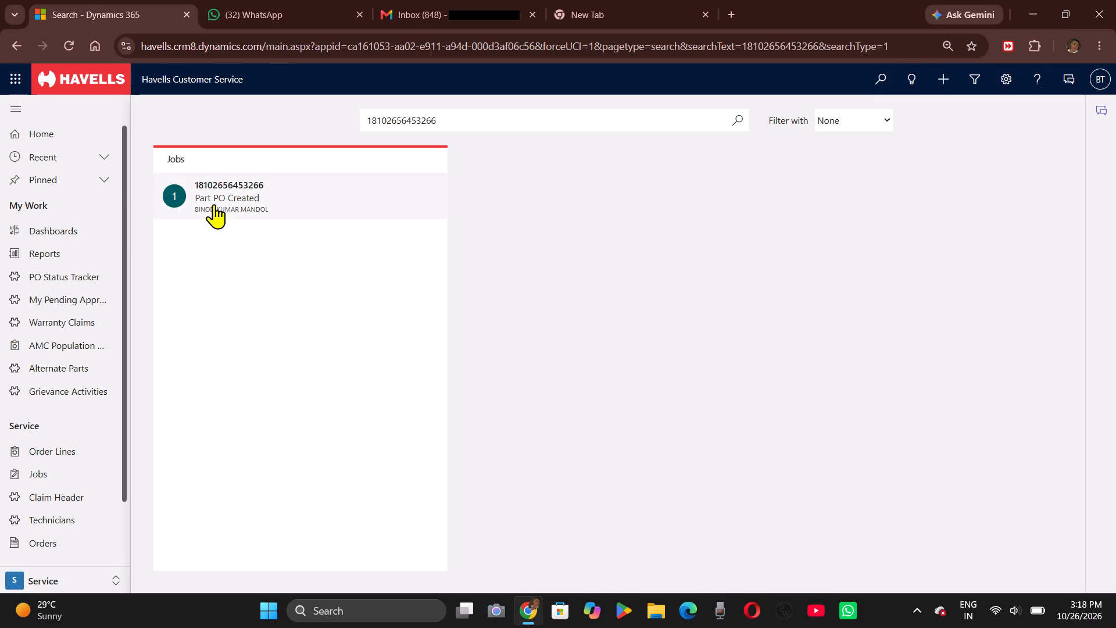
Return to the Active Jobs list and examine the Work Allocated jobs' ageing, product, call subtype and nature of complaint.
{"action": "left_click", "coordinate": [15, 44]}
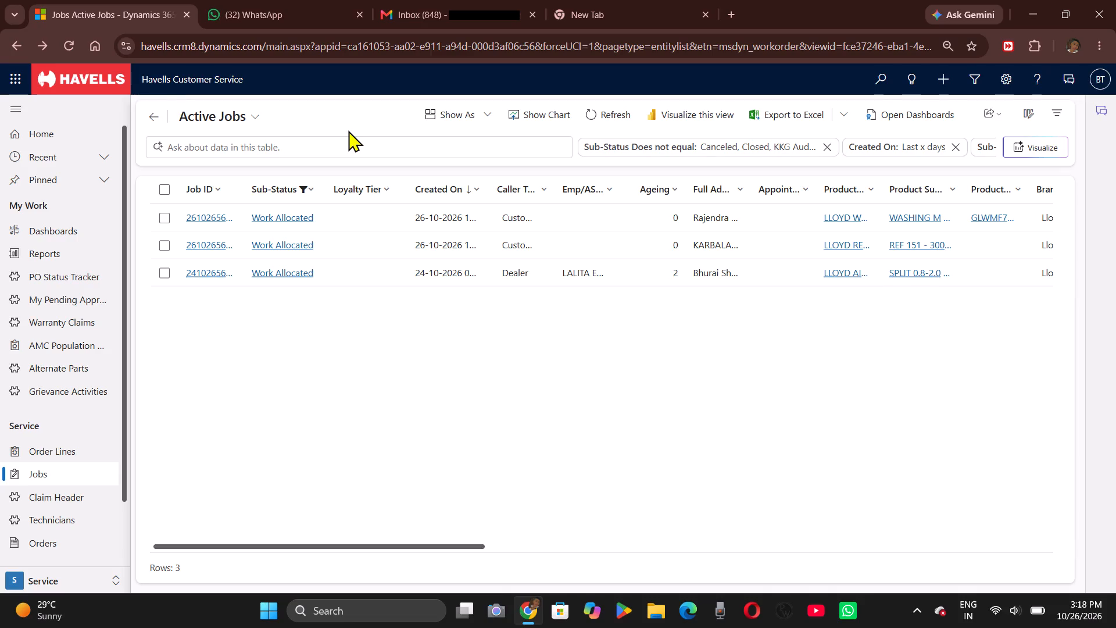
{"action": "scroll", "coordinate": [362, 184], "scroll_direction": "up", "scroll_amount": 1}
{"action": "scroll", "coordinate": [392, 270], "scroll_direction": "right", "scroll_amount": 1}
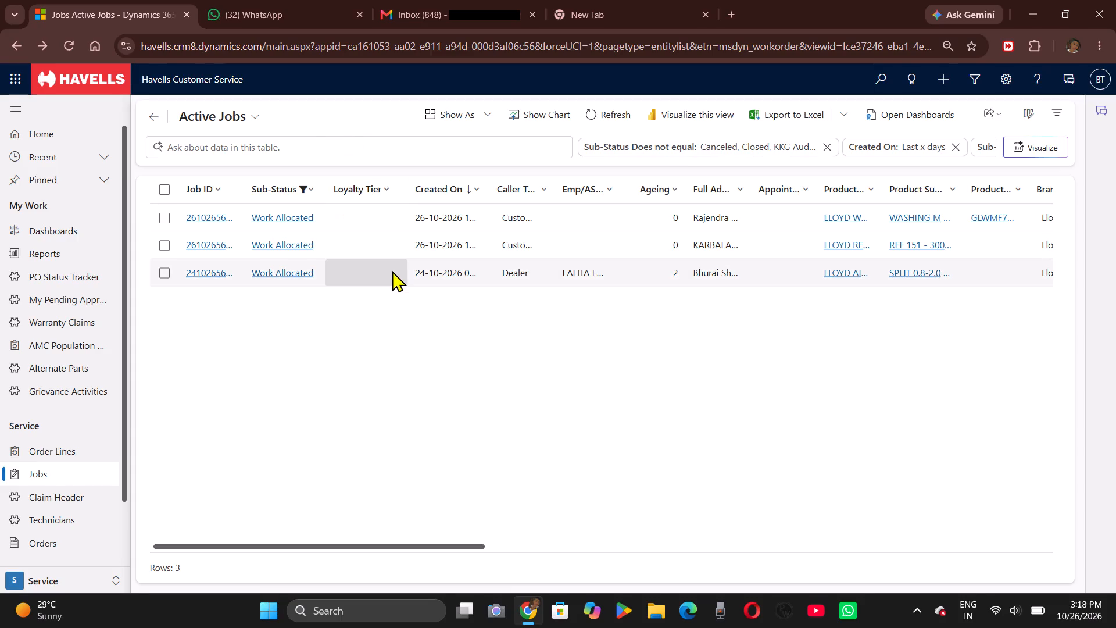
{"action": "scroll", "coordinate": [342, 277], "scroll_direction": "up", "scroll_amount": 1}
{"action": "scroll", "coordinate": [366, 329], "scroll_direction": "up", "scroll_amount": 2}
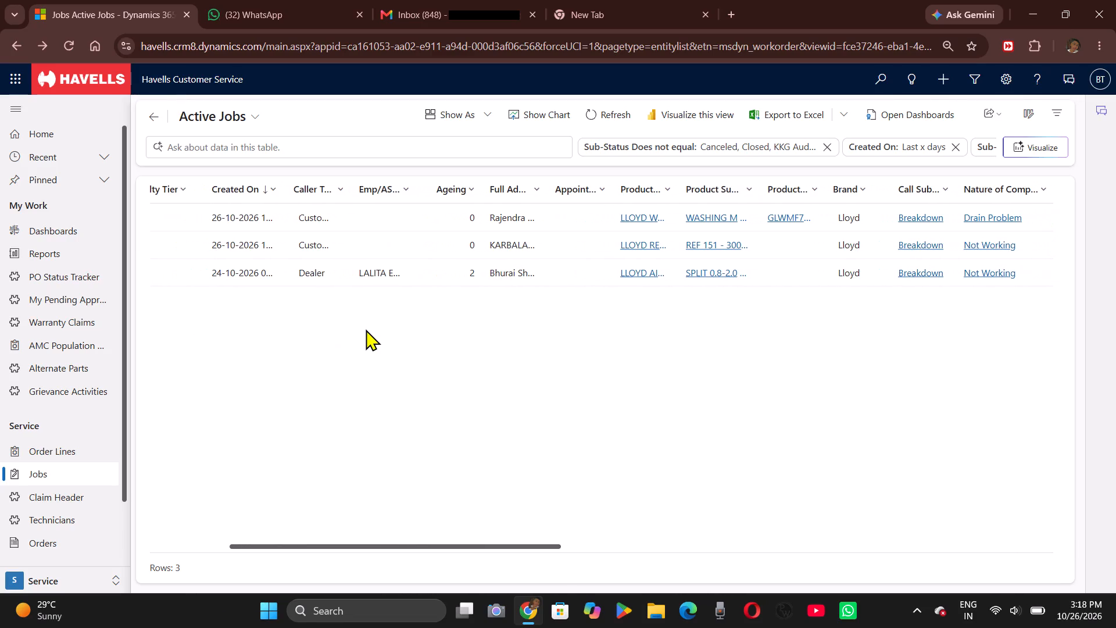
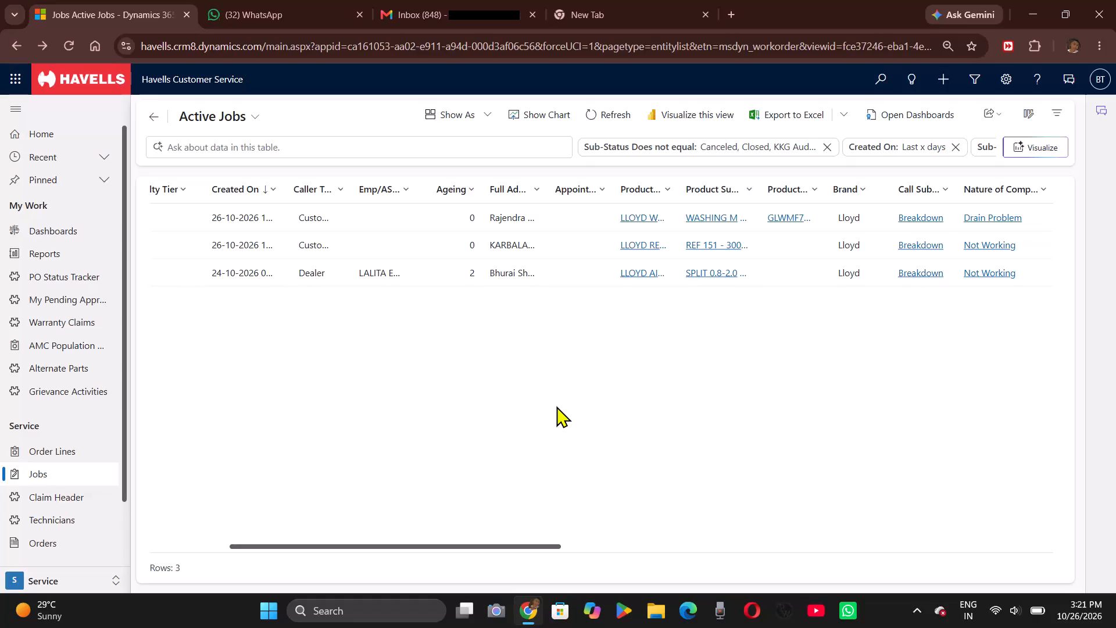
Review the Work Allocated jobs across the Active Jobs columns, from job ID and creation date to product, complaint, owner and customer.
{"action": "scroll", "coordinate": [556, 406], "scroll_direction": "right", "scroll_amount": 2}
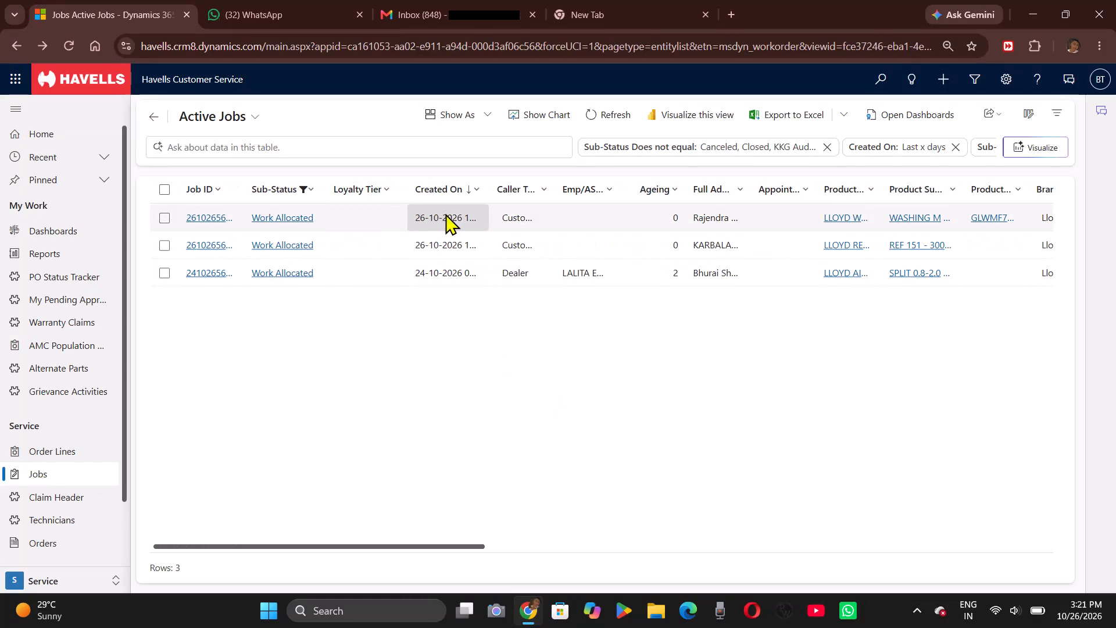
{"action": "scroll", "coordinate": [550, 330], "scroll_direction": "left", "scroll_amount": 2}
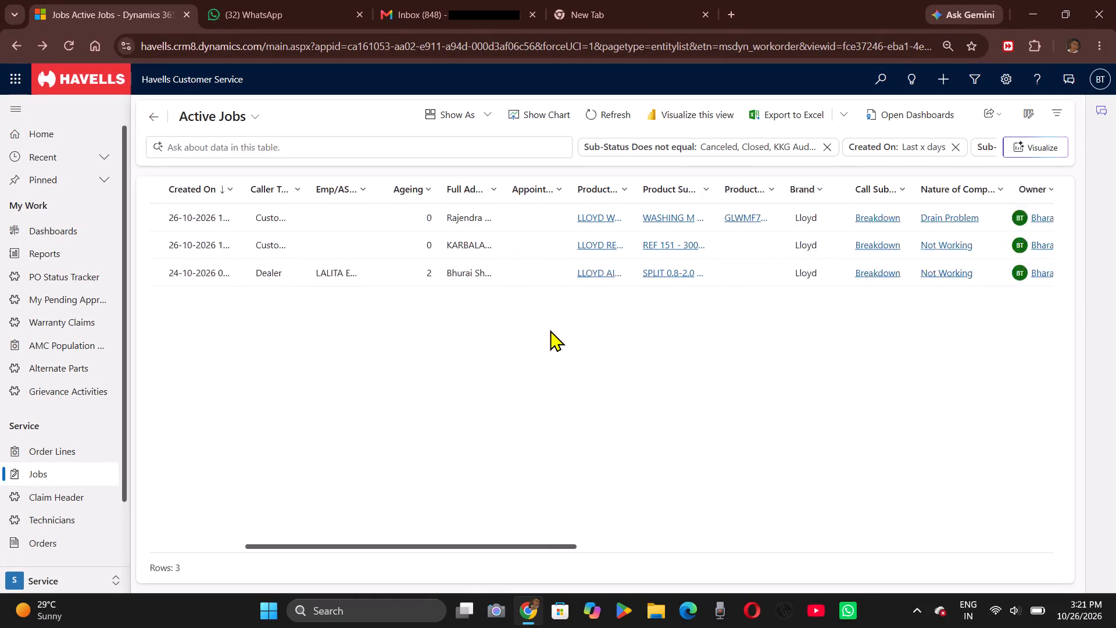
{"action": "scroll", "coordinate": [550, 330], "scroll_direction": "left", "scroll_amount": 2}
{"action": "scroll", "coordinate": [550, 330], "scroll_direction": "right", "scroll_amount": 4}
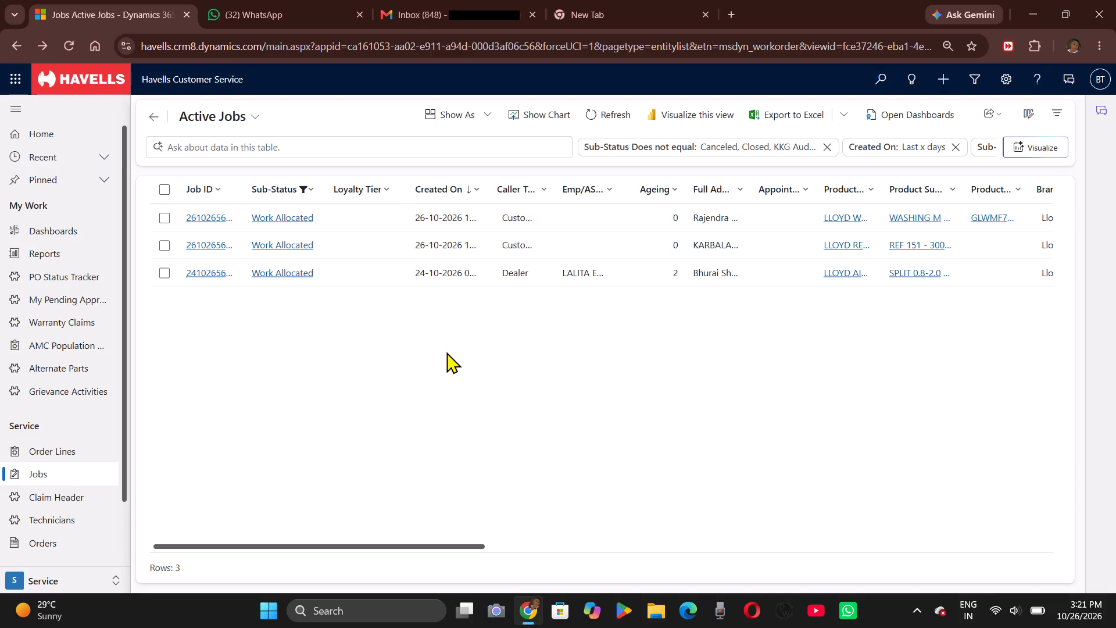
{"action": "scroll", "coordinate": [446, 352], "scroll_direction": "left", "scroll_amount": 3}
{"action": "scroll", "coordinate": [446, 352], "scroll_direction": "right", "scroll_amount": 1}
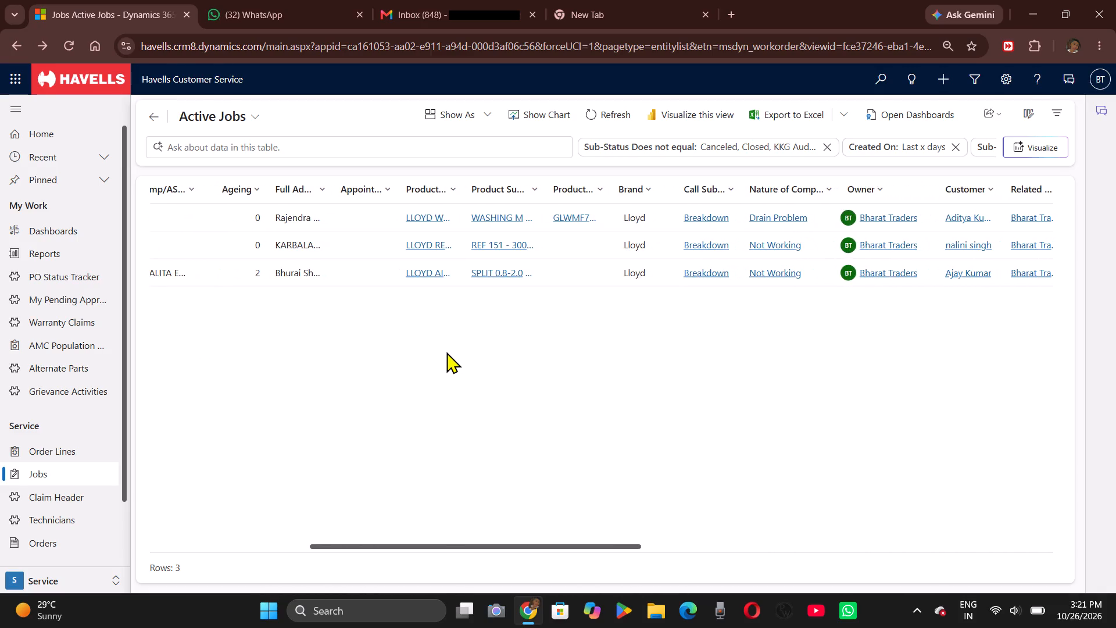
{"action": "scroll", "coordinate": [446, 352], "scroll_direction": "right", "scroll_amount": 1}
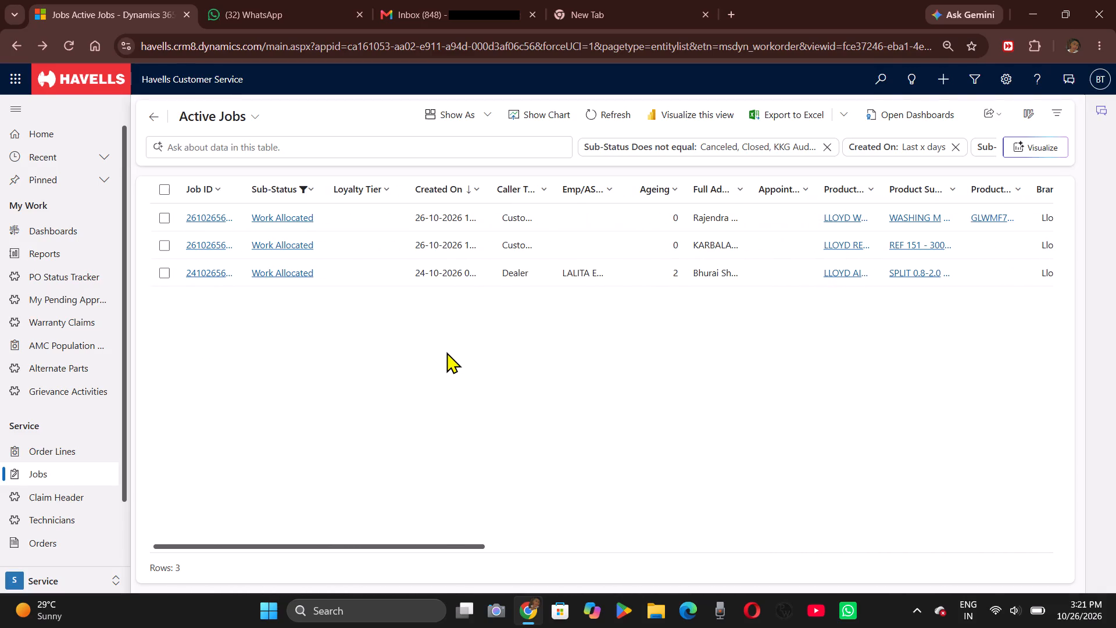
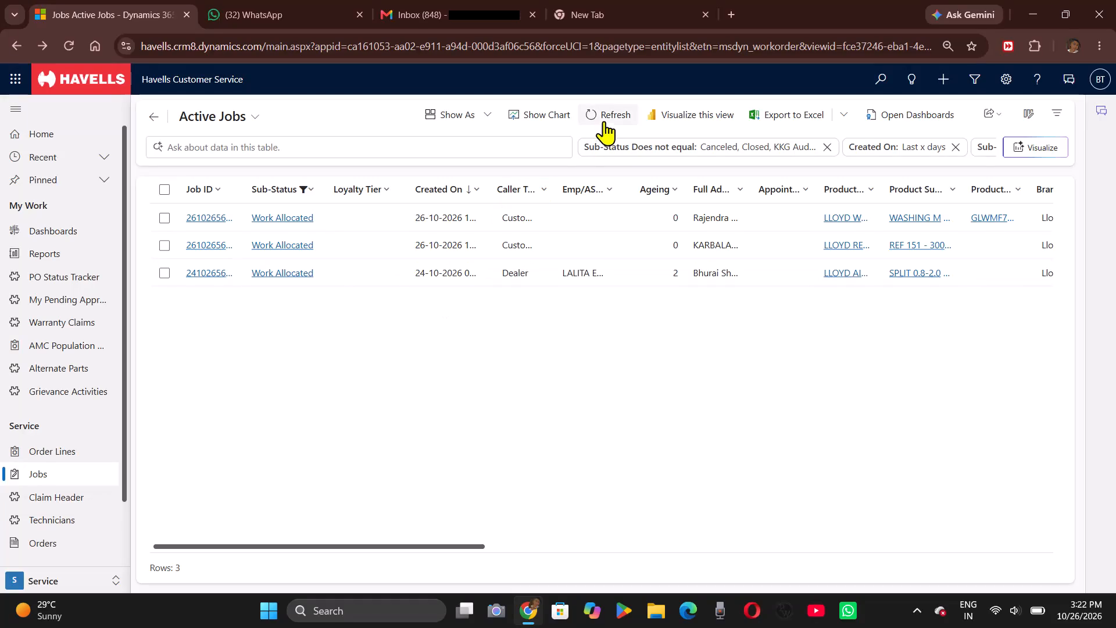
Refresh the Active Jobs list filtered to Work Allocated jobs.
{"action": "left_click", "coordinate": [599, 116]}
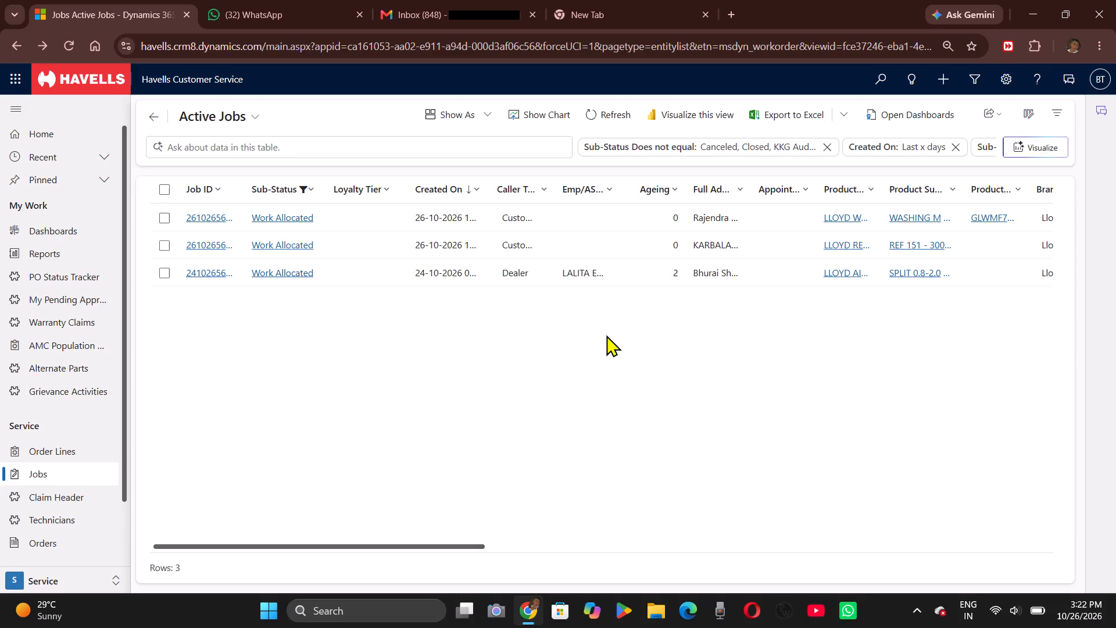
Switch from the Service area to Inventory and view the active inventory RMAs under Returns.
{"action": "left_click", "coordinate": [44, 578]}
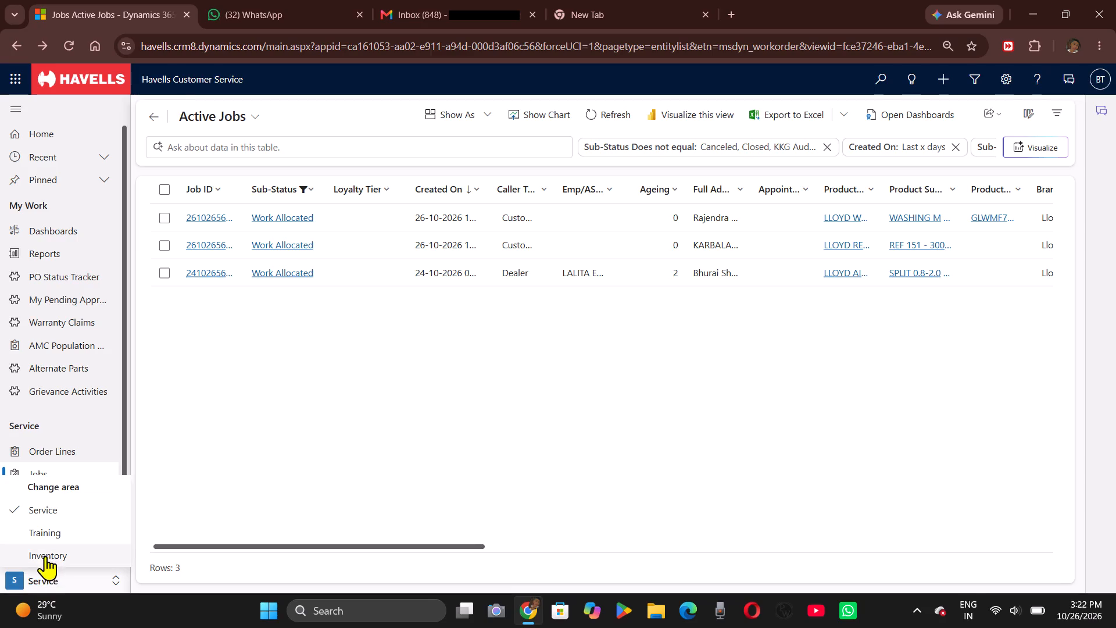
{"action": "left_click", "coordinate": [45, 556]}
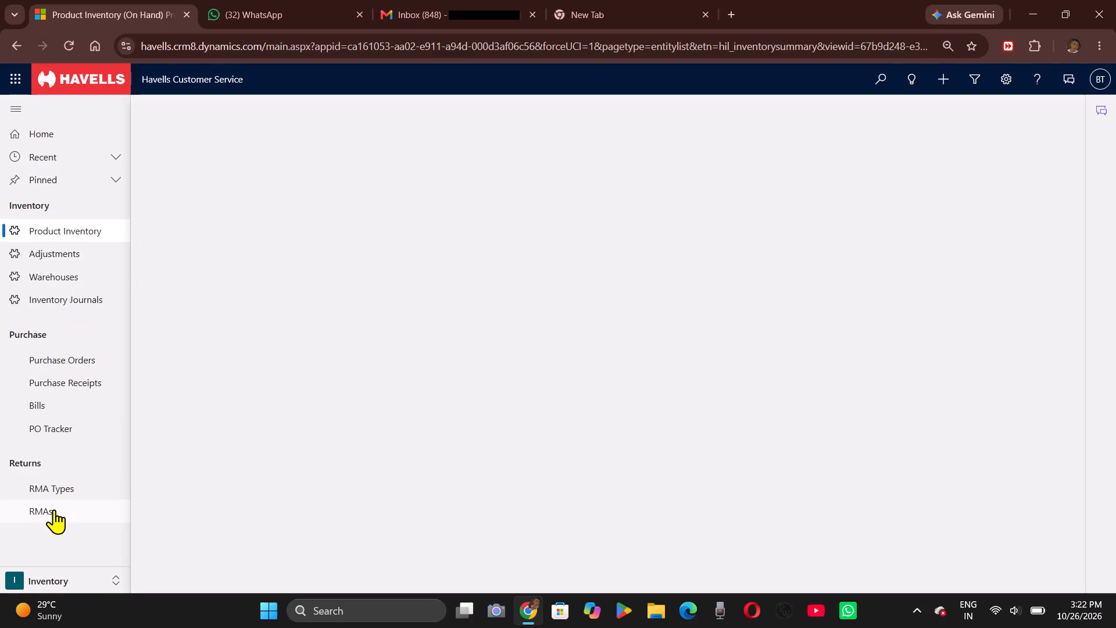
{"action": "left_click", "coordinate": [54, 509]}
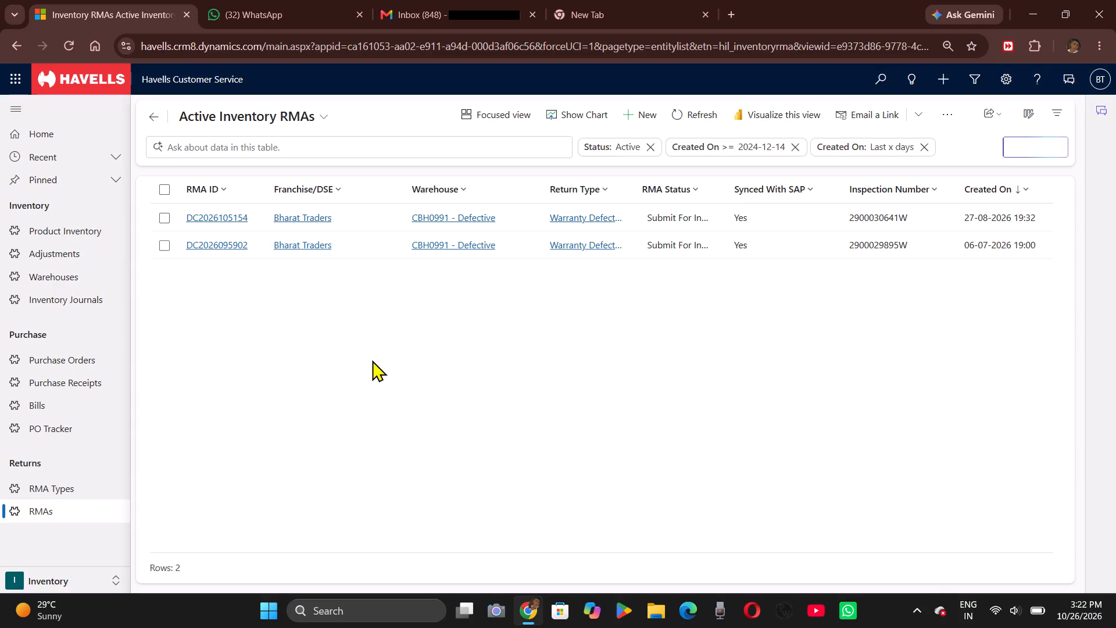
{"action": "scroll", "coordinate": [417, 347], "scroll_direction": "up", "scroll_amount": 1}
{"action": "scroll", "coordinate": [341, 365], "scroll_direction": "right", "scroll_amount": 1}
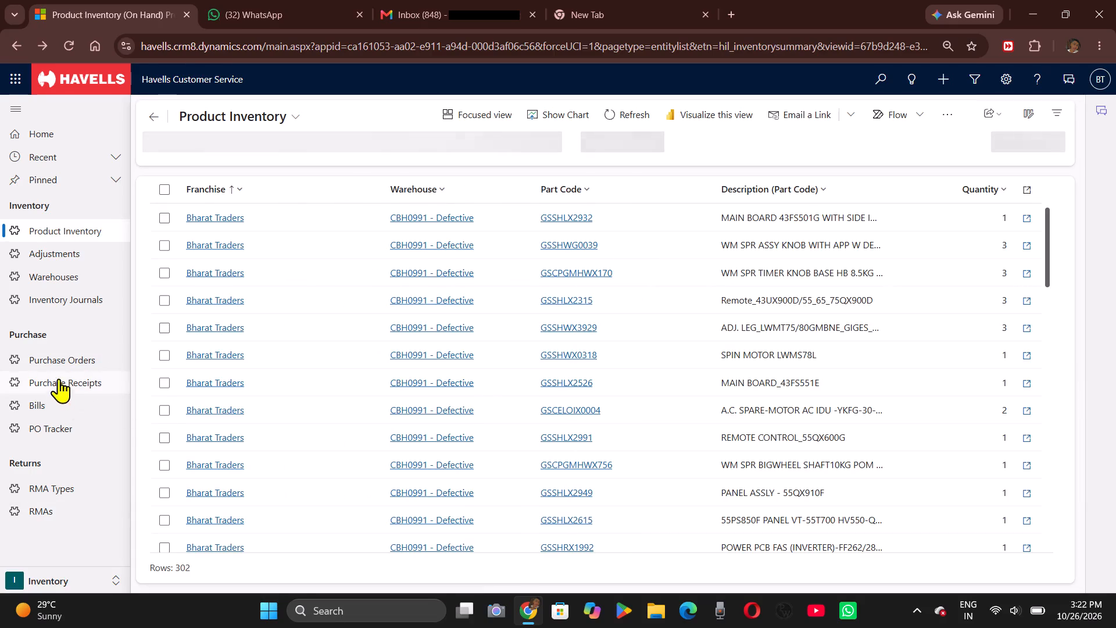
Open the PO Tracker under Purchase to view the purchase order lines.
{"action": "left_click_drag", "start_coordinate": [60, 416], "coordinate": [44, 436]}
{"action": "left_click", "coordinate": [44, 436]}
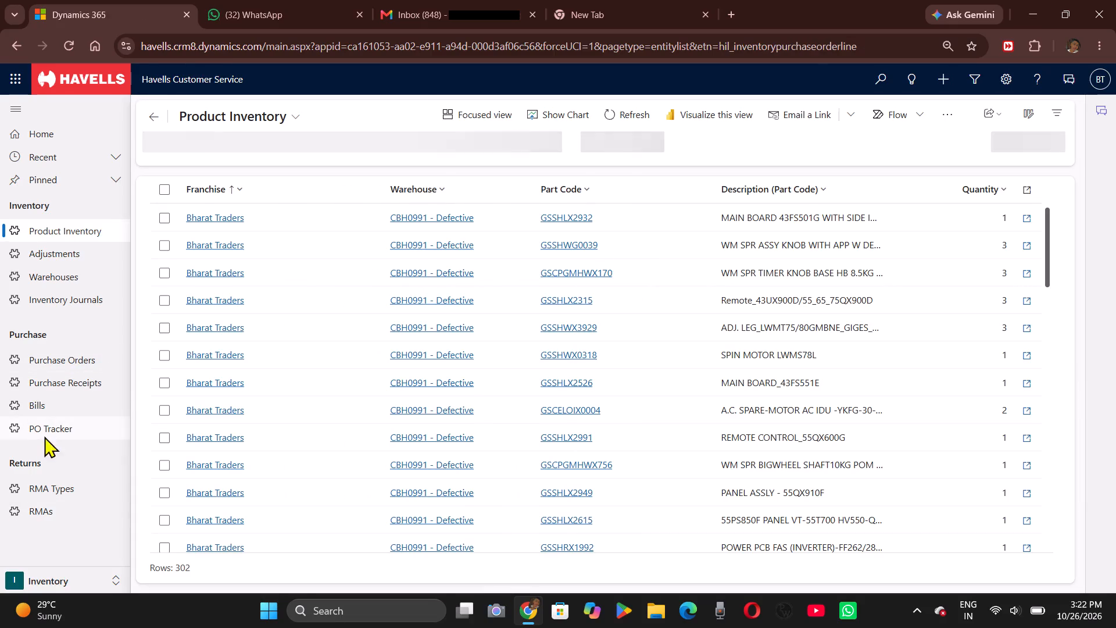
Bring up the list of available areas to change from Inventory.
{"action": "left_click", "coordinate": [55, 572]}
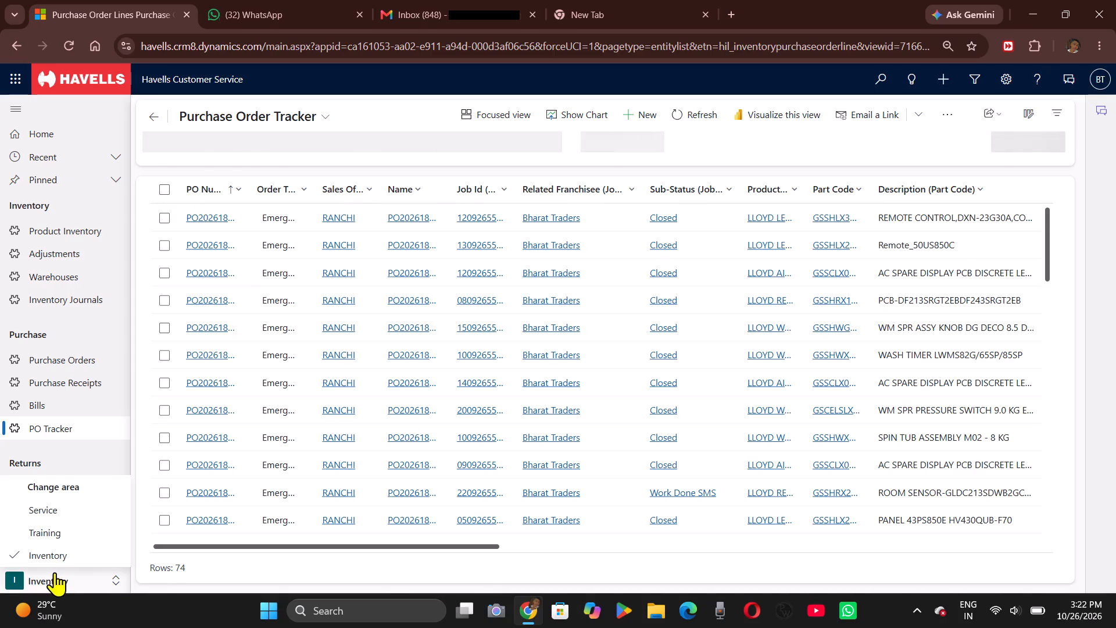
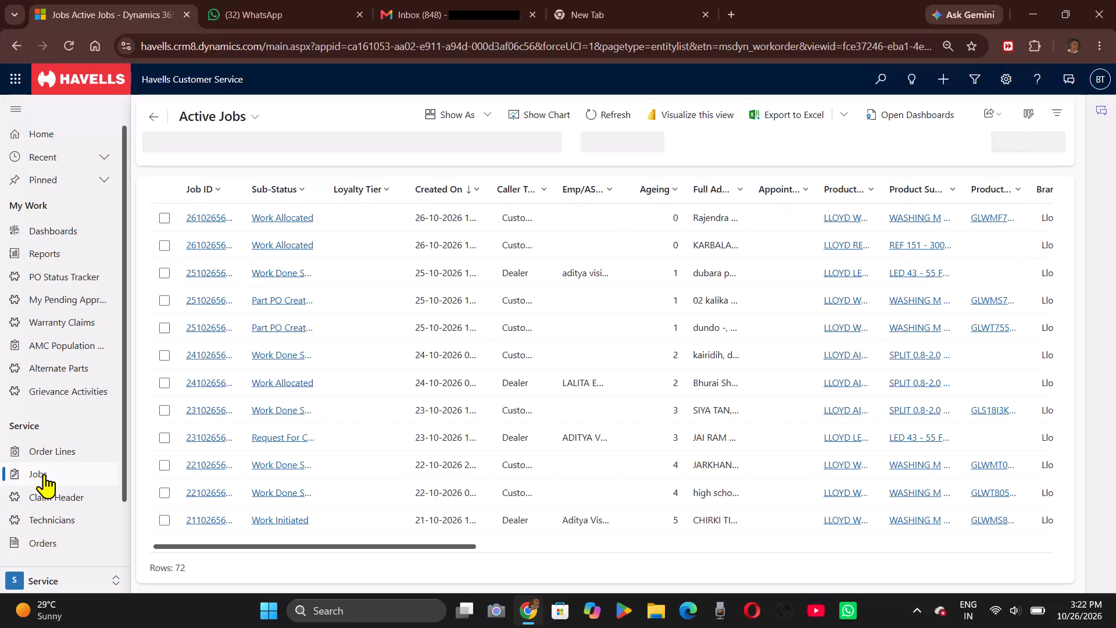
Examine the newest entries in the Active Jobs list across the sub-status, product, complaint, owner, customer and branch columns.
{"action": "scroll", "coordinate": [617, 391], "scroll_direction": "left", "scroll_amount": 3}
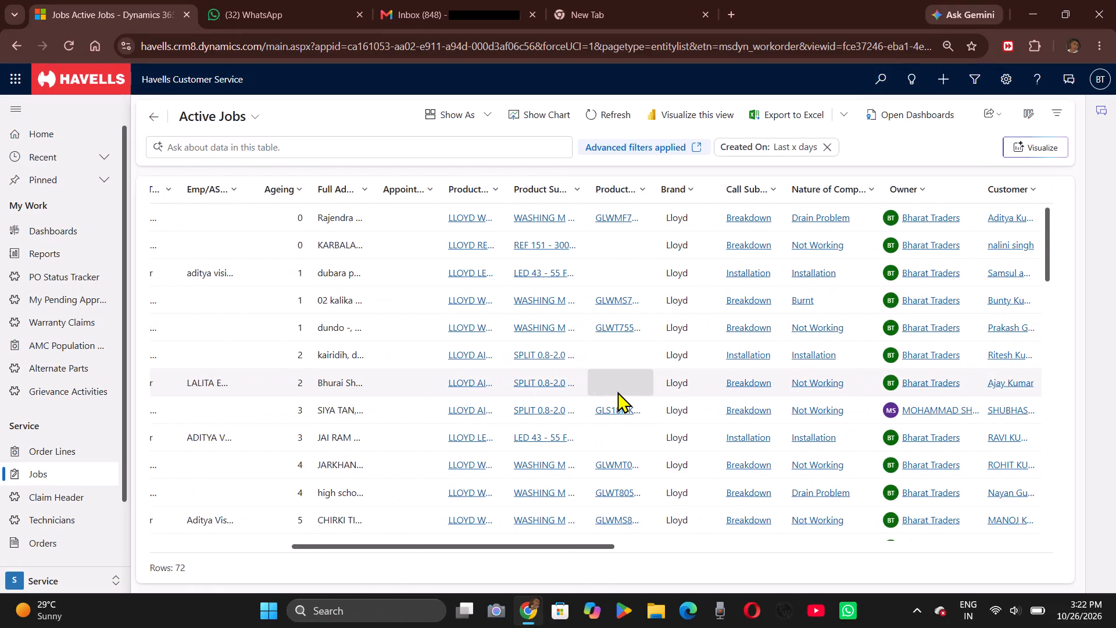
{"action": "scroll", "coordinate": [617, 391], "scroll_direction": "left", "scroll_amount": 1}
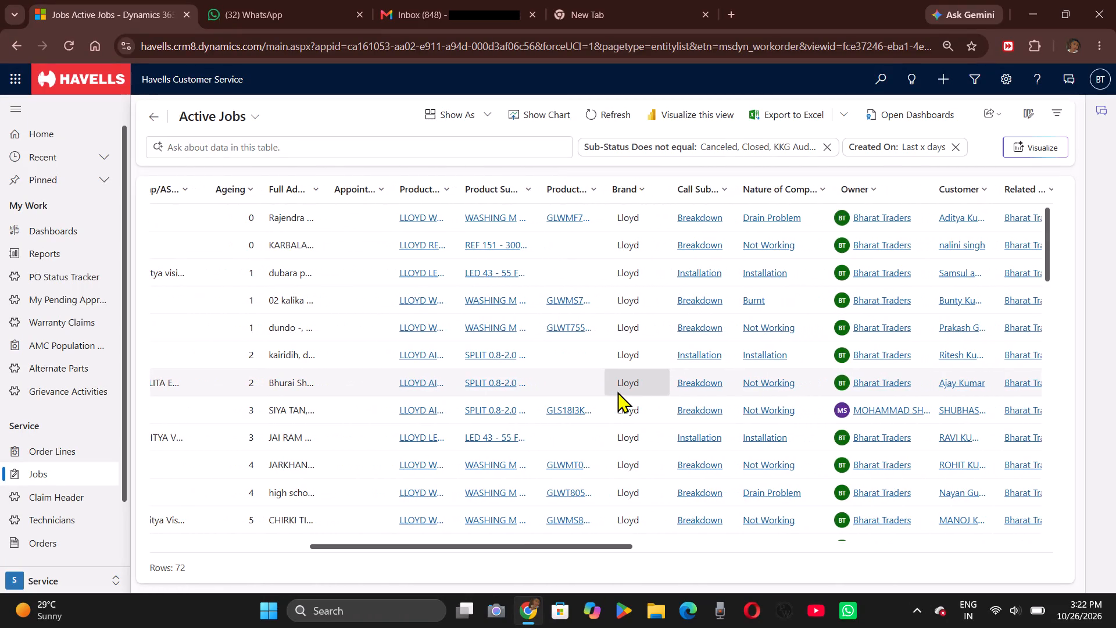
{"action": "scroll", "coordinate": [564, 372], "scroll_direction": "right", "scroll_amount": 2}
{"action": "scroll", "coordinate": [564, 372], "scroll_direction": "left", "scroll_amount": 1}
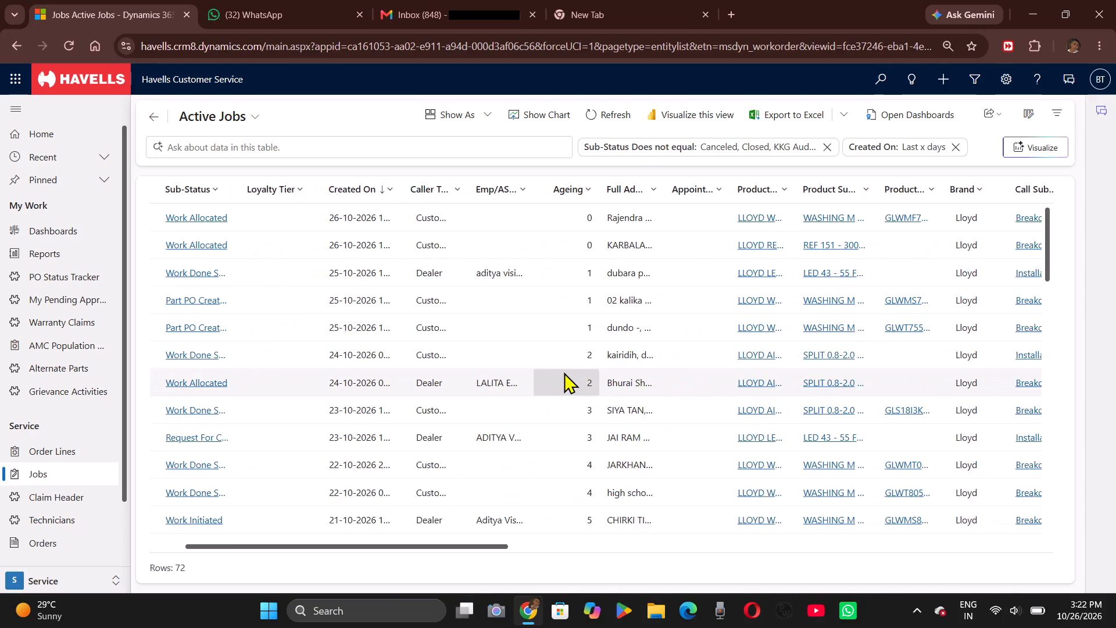
{"action": "scroll", "coordinate": [564, 372], "scroll_direction": "left", "scroll_amount": 3}
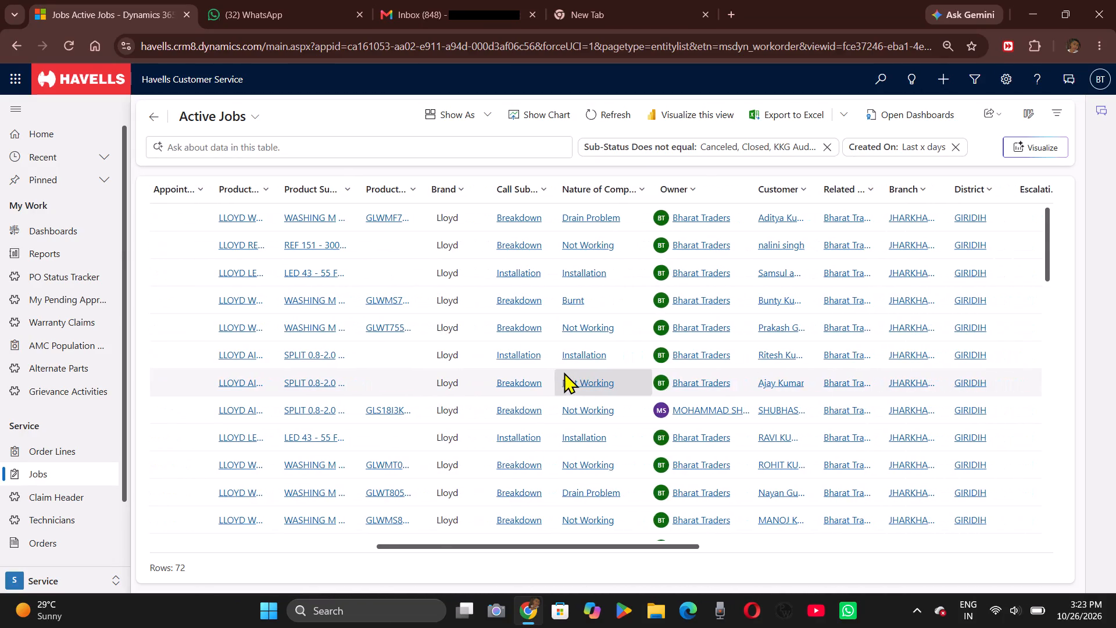
{"action": "scroll", "coordinate": [564, 388], "scroll_direction": "right", "scroll_amount": 1}
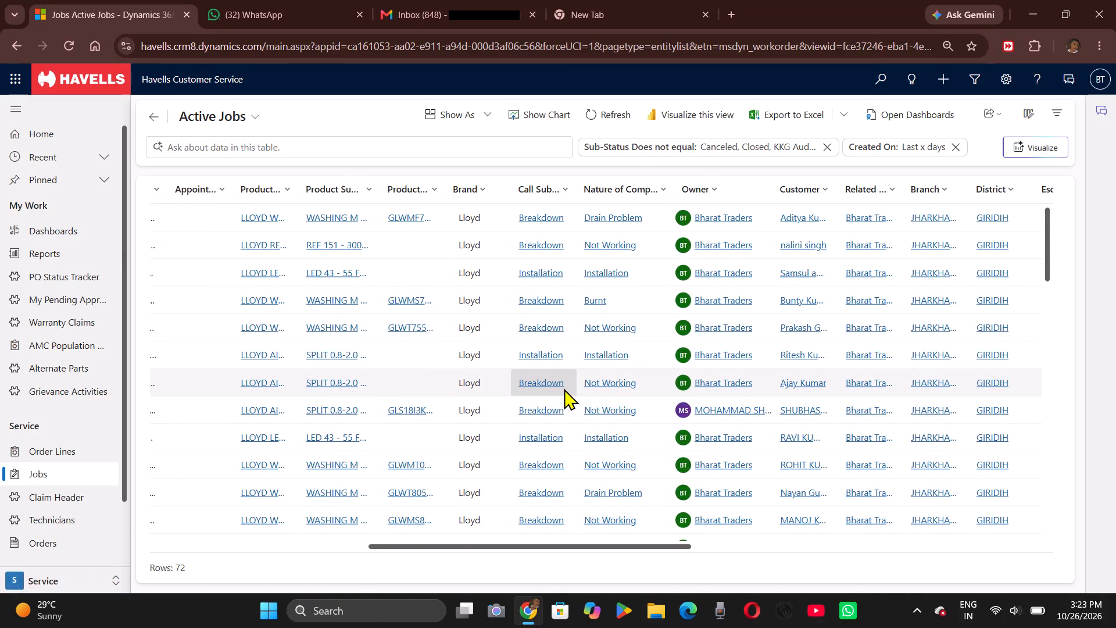
{"action": "scroll", "coordinate": [577, 416], "scroll_direction": "down", "scroll_amount": 1}
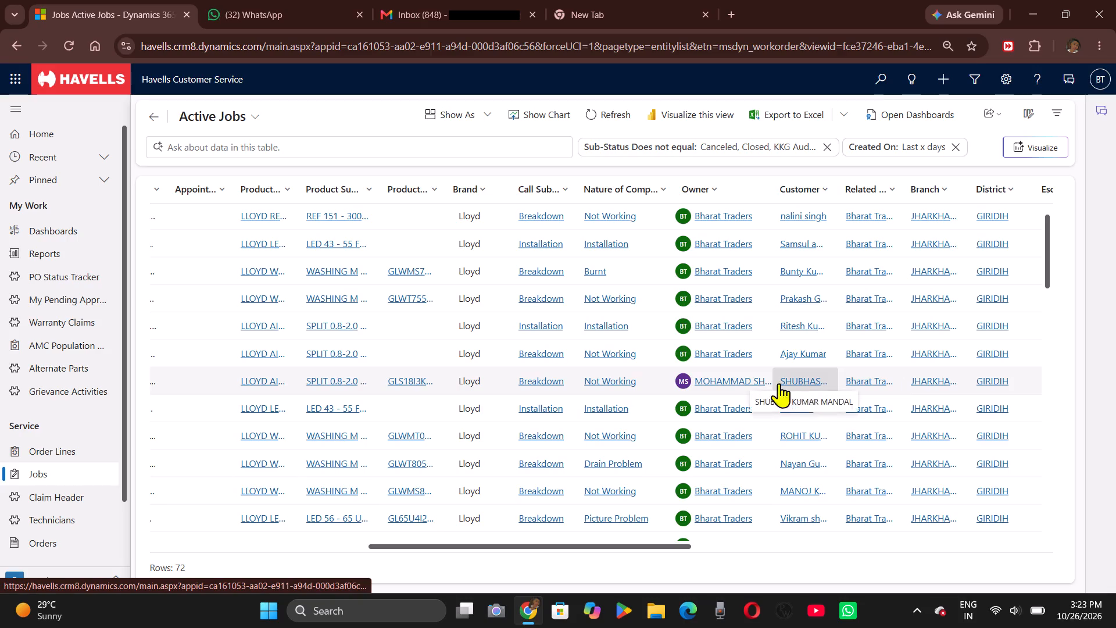
{"action": "scroll", "coordinate": [657, 347], "scroll_direction": "right", "scroll_amount": 1}
{"action": "scroll", "coordinate": [748, 366], "scroll_direction": "right", "scroll_amount": 1}
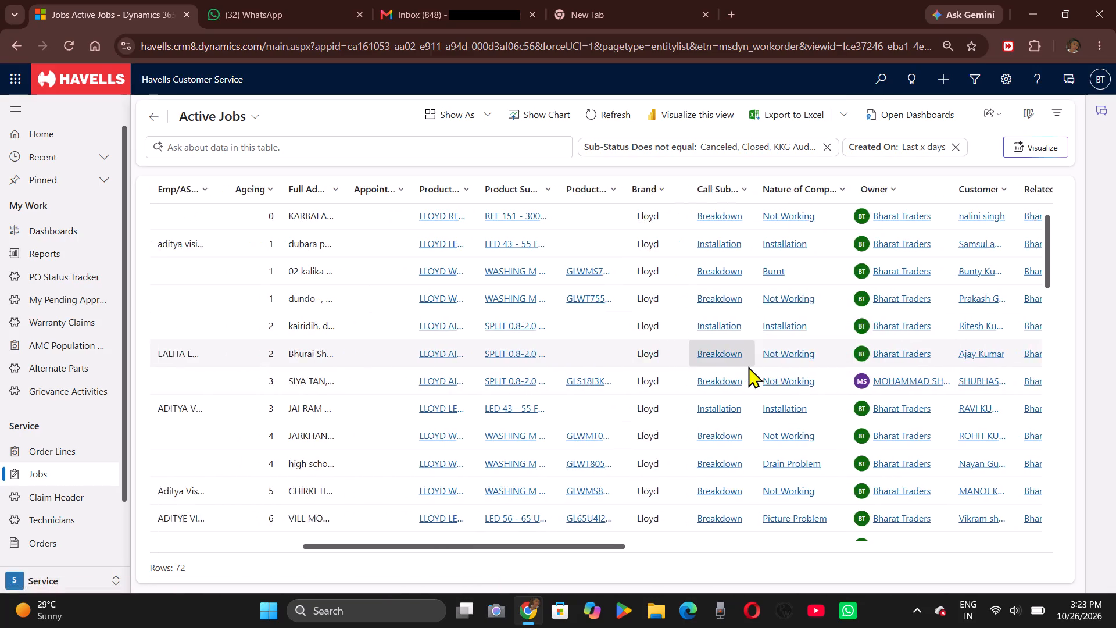
{"action": "scroll", "coordinate": [748, 366], "scroll_direction": "left", "scroll_amount": 3}
Examine the older entries in the Active Jobs list, comparing their sub-status, creation date and ageing with complaint and owner.
{"action": "scroll", "coordinate": [716, 378], "scroll_direction": "down", "scroll_amount": 3}
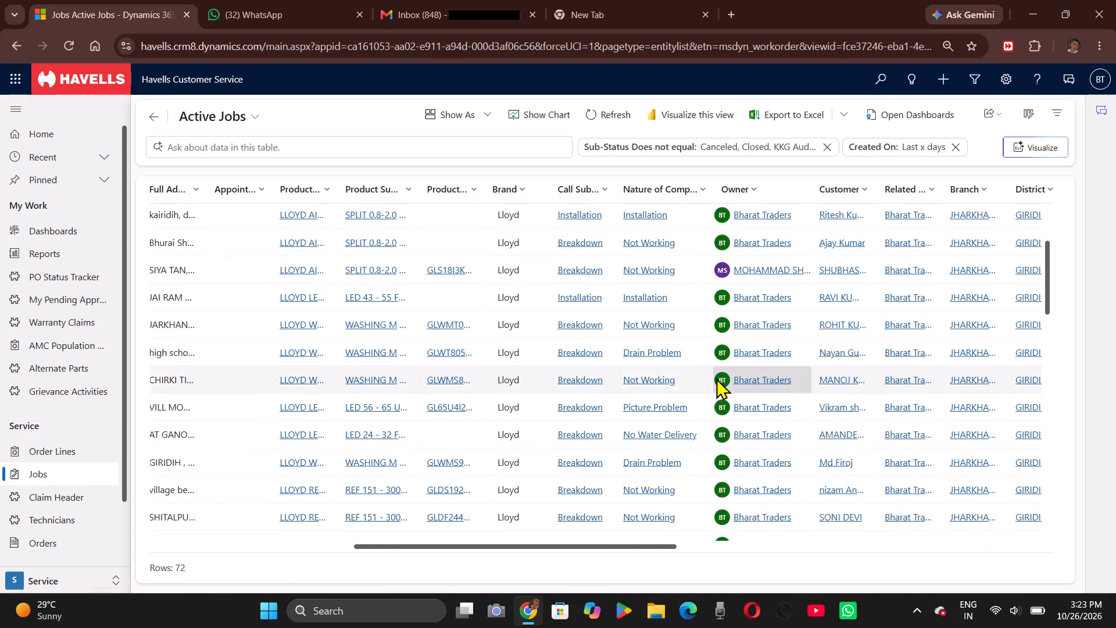
{"action": "scroll", "coordinate": [716, 378], "scroll_direction": "down", "scroll_amount": 1}
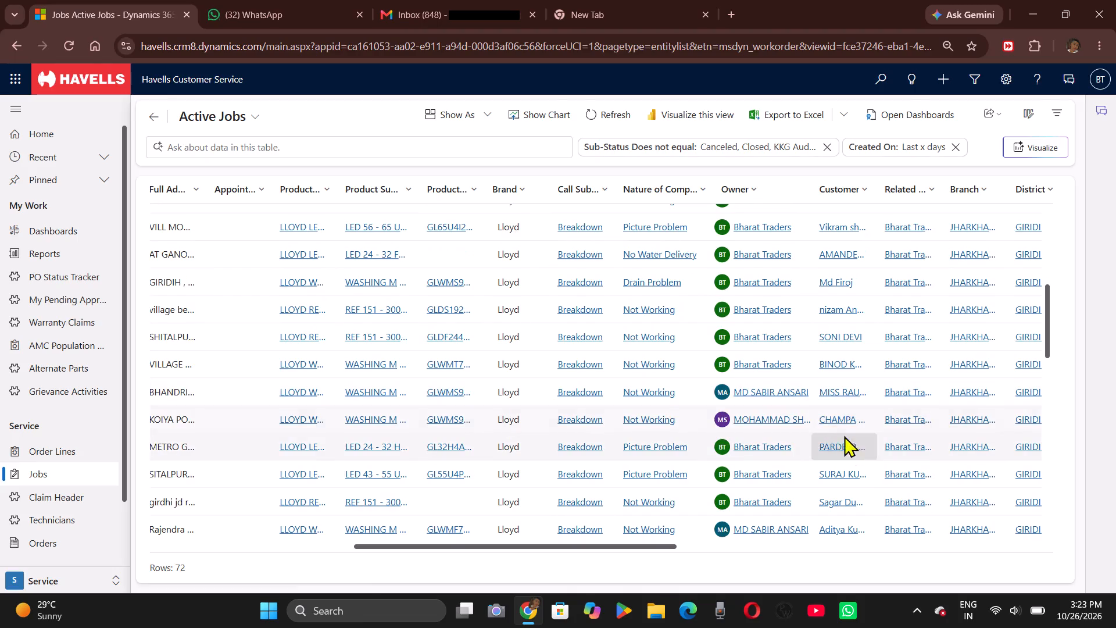
{"action": "scroll", "coordinate": [830, 422], "scroll_direction": "right", "scroll_amount": 2}
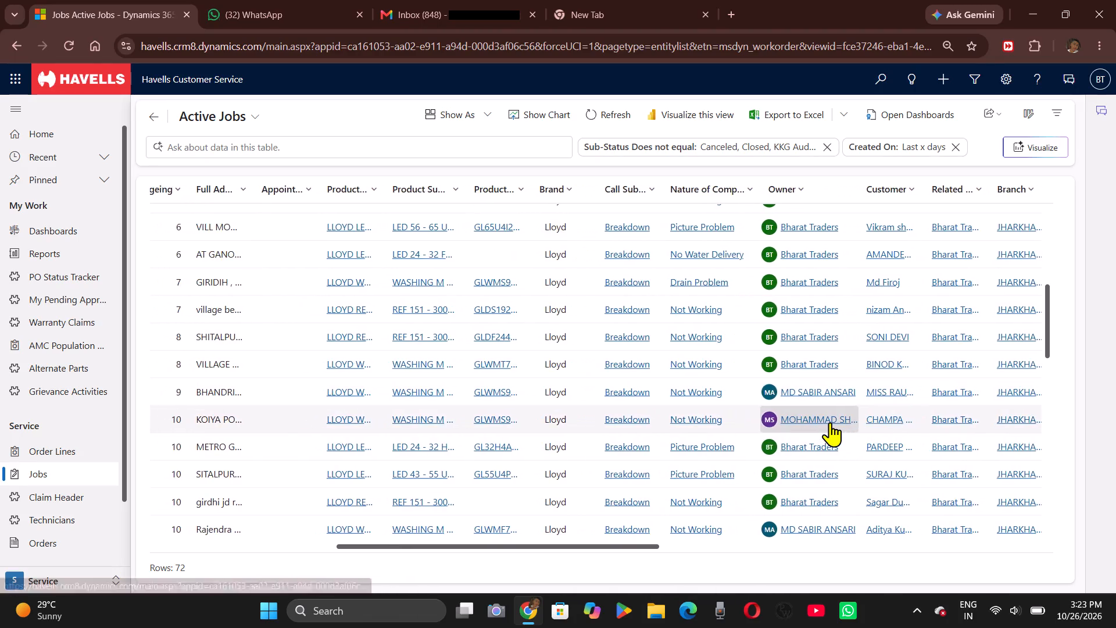
{"action": "scroll", "coordinate": [830, 422], "scroll_direction": "right", "scroll_amount": 3}
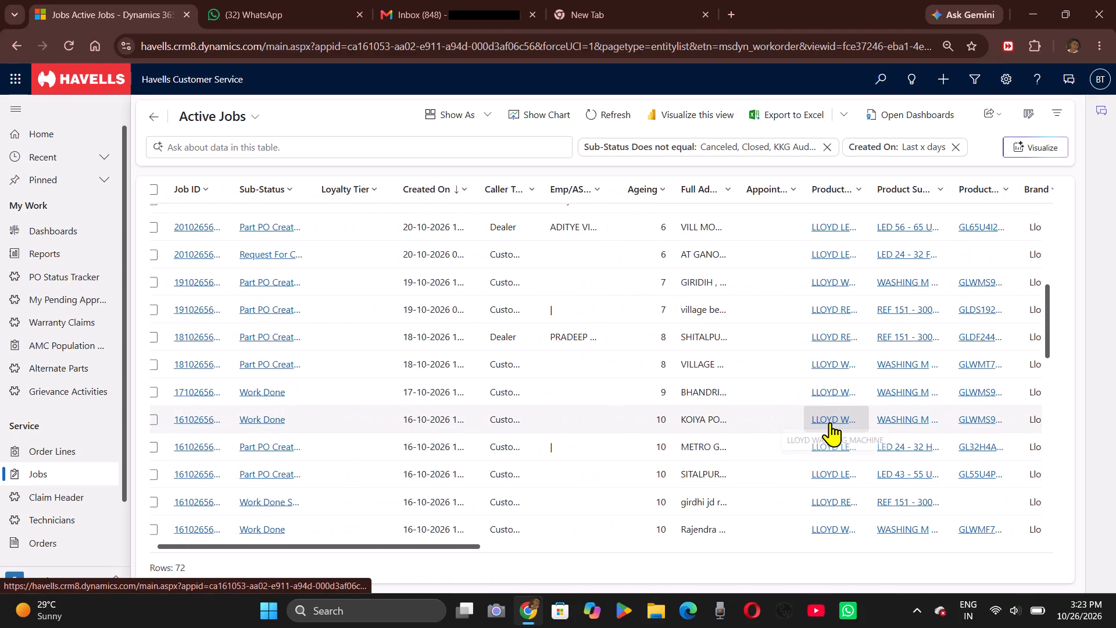
{"action": "scroll", "coordinate": [830, 422], "scroll_direction": "right", "scroll_amount": 2}
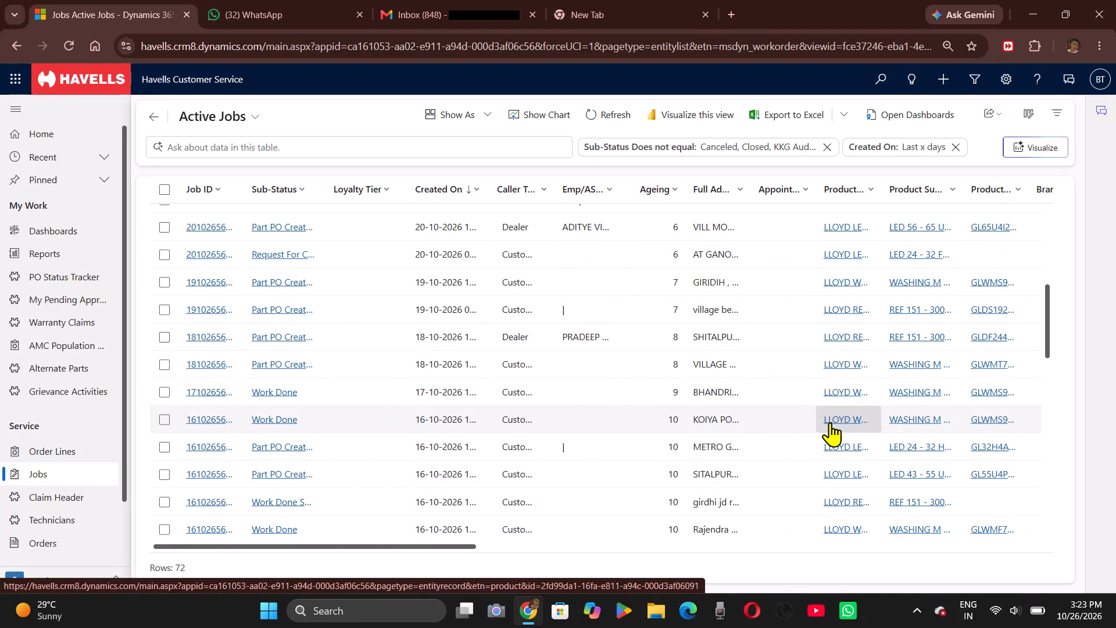
{"action": "scroll", "coordinate": [830, 422], "scroll_direction": "left", "scroll_amount": 6}
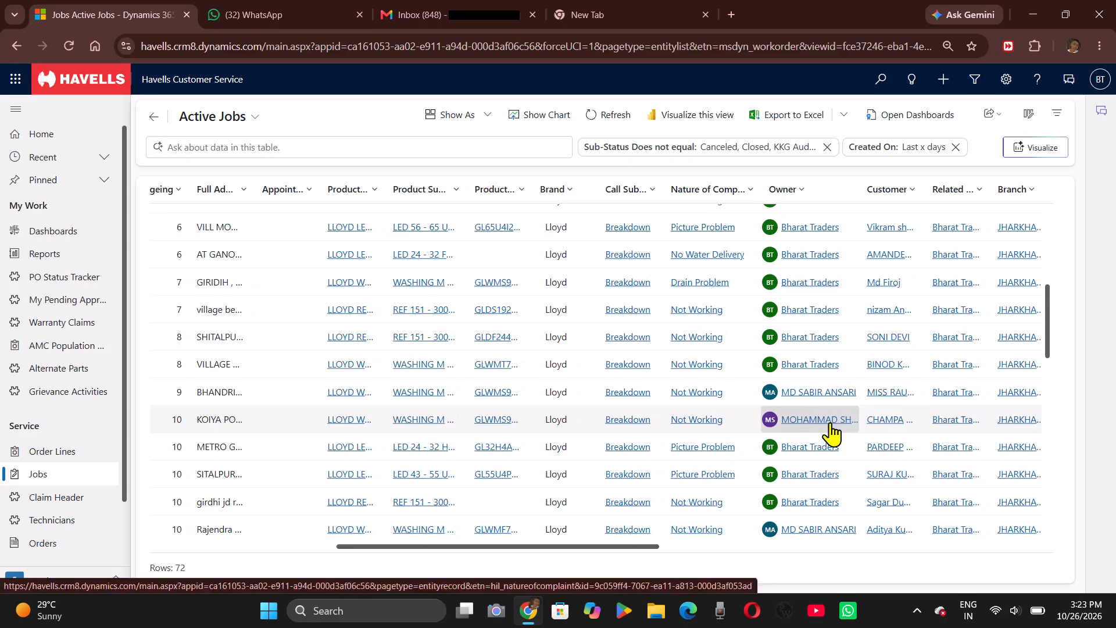
{"action": "scroll", "coordinate": [830, 422], "scroll_direction": "left", "scroll_amount": 2}
{"action": "scroll", "coordinate": [830, 422], "scroll_direction": "right", "scroll_amount": 2}
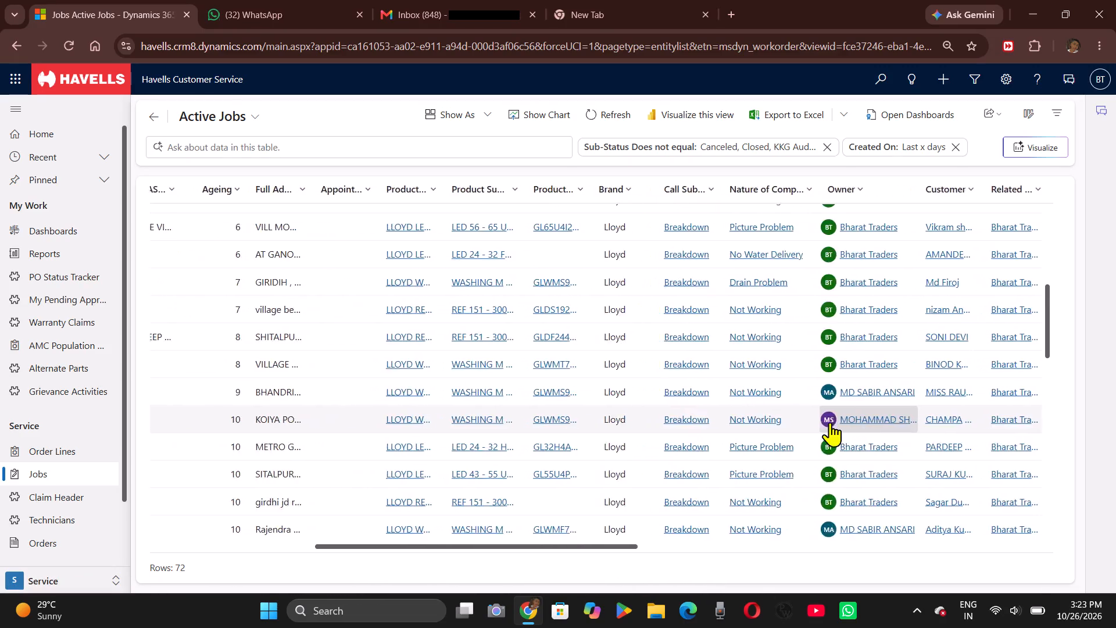
{"action": "scroll", "coordinate": [830, 422], "scroll_direction": "right", "scroll_amount": 1}
{"action": "triple_click", "coordinate": [553, 420]}
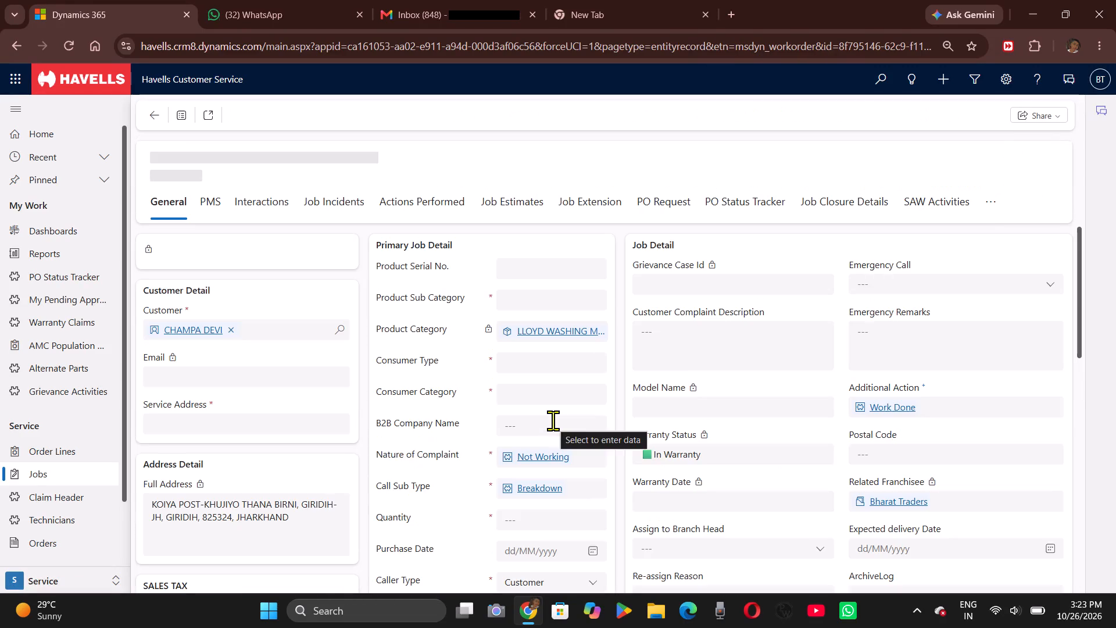
{"action": "left_click", "coordinate": [826, 213]}
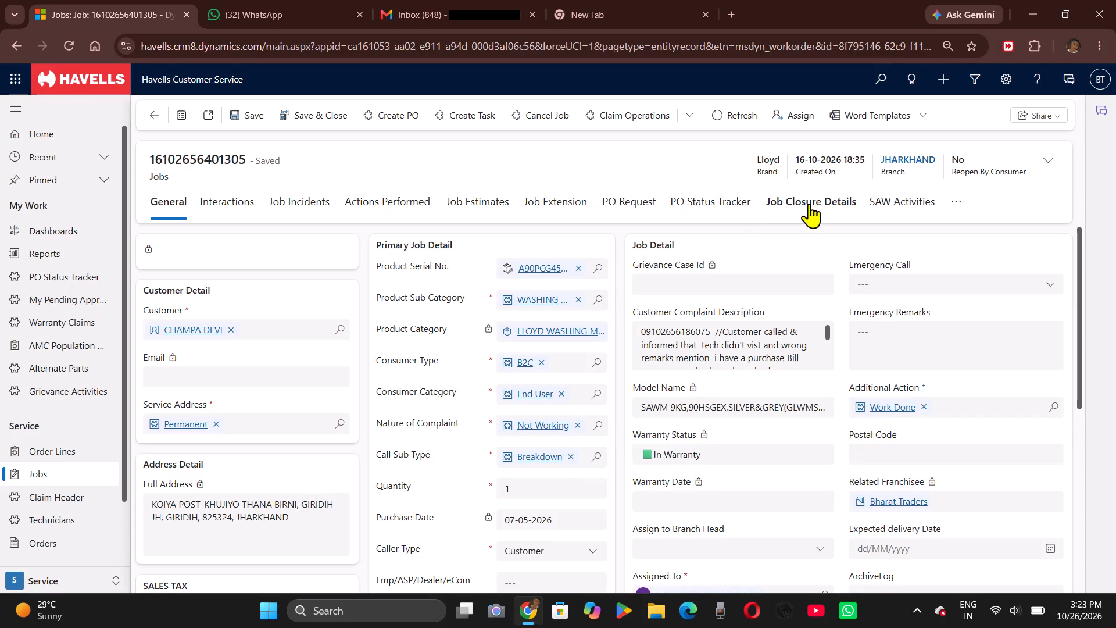
{"action": "left_click", "coordinate": [809, 204]}
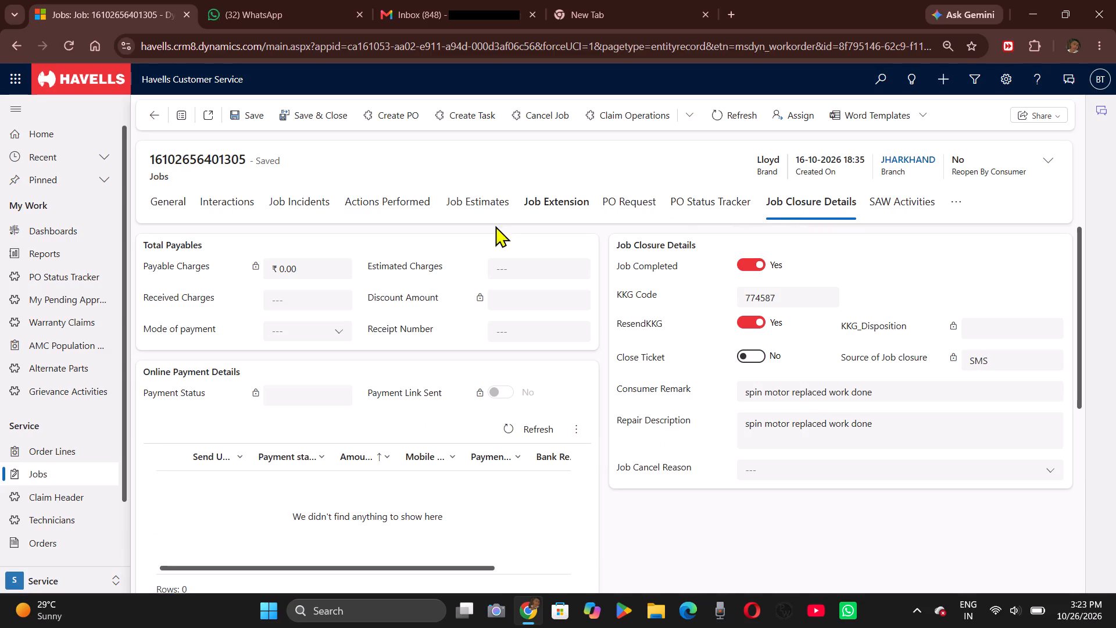
{"action": "left_click", "coordinate": [167, 206]}
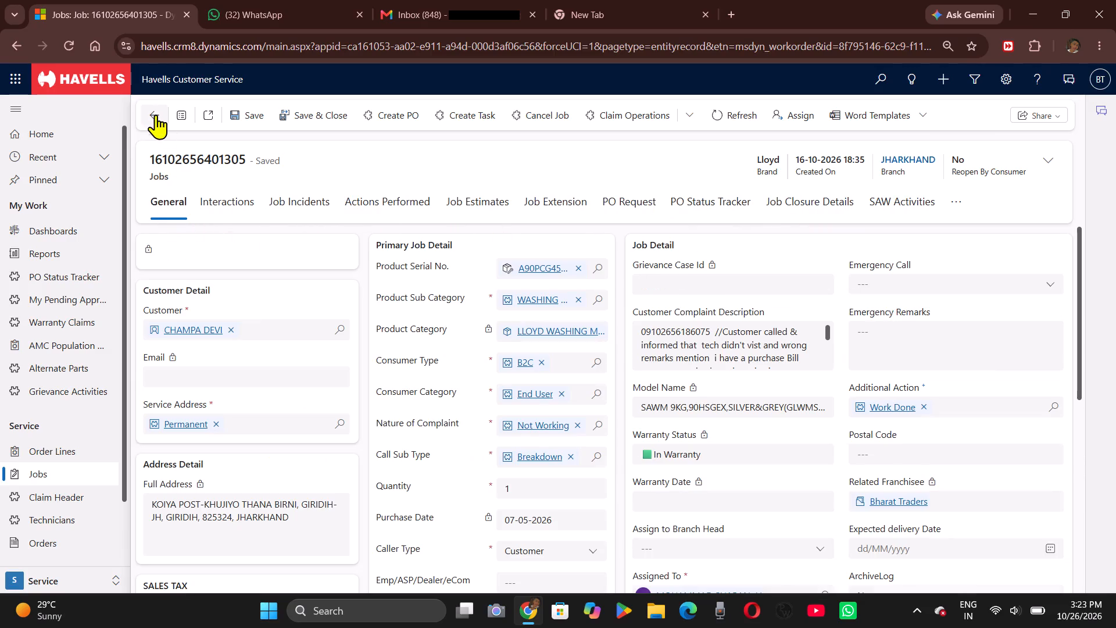
{"action": "left_click", "coordinate": [153, 112]}
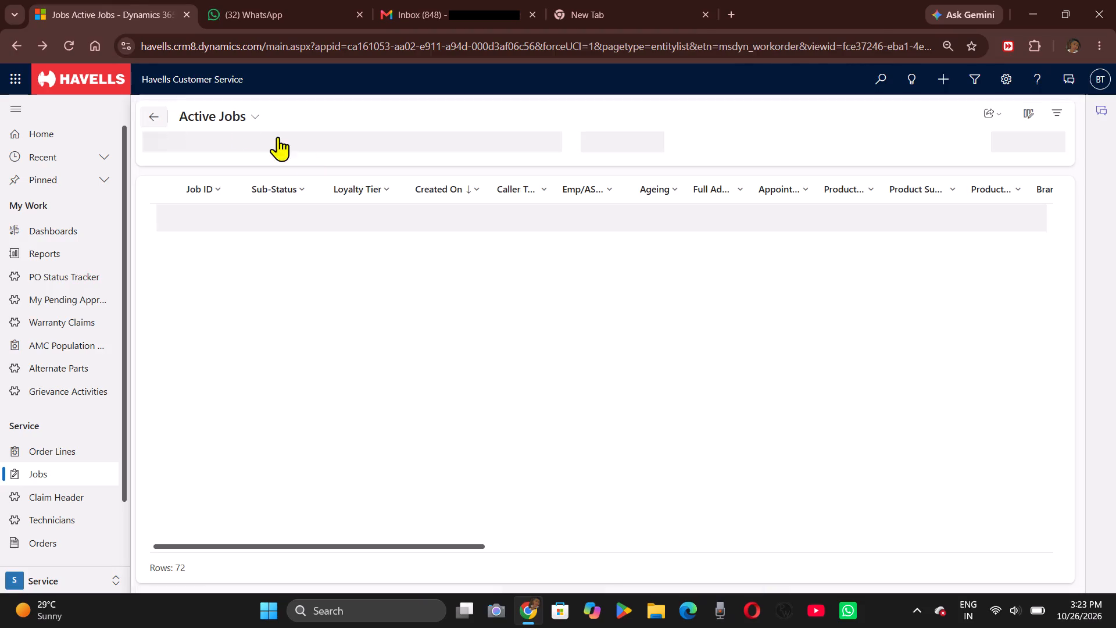
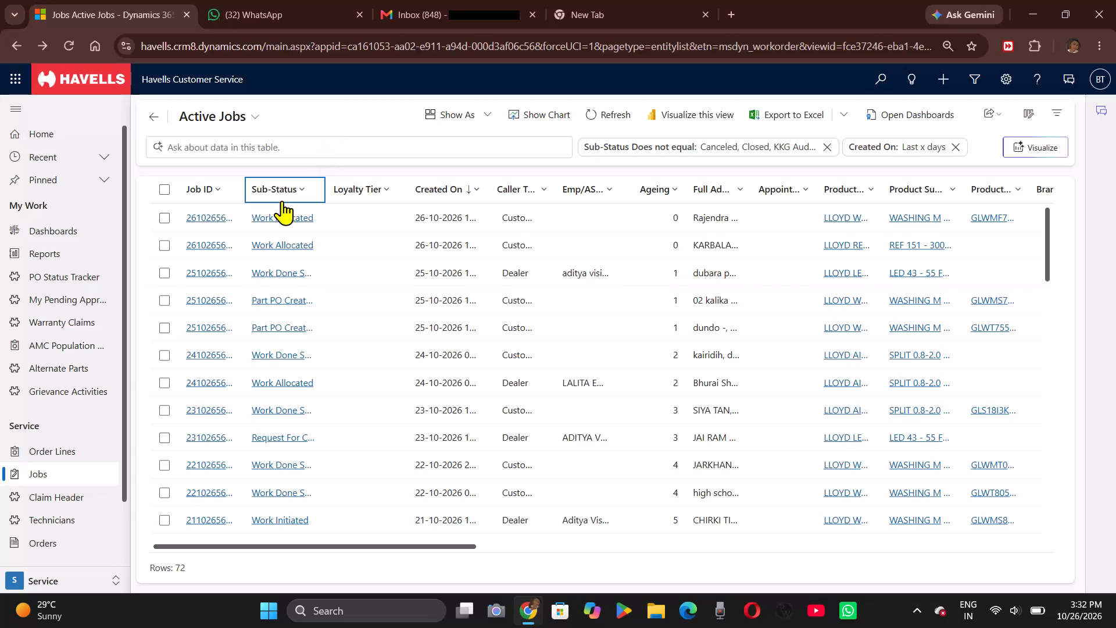
Filter the Active Jobs list to jobs whose Sub-Status equals Work Done.
{"action": "left_click", "coordinate": [282, 201]}
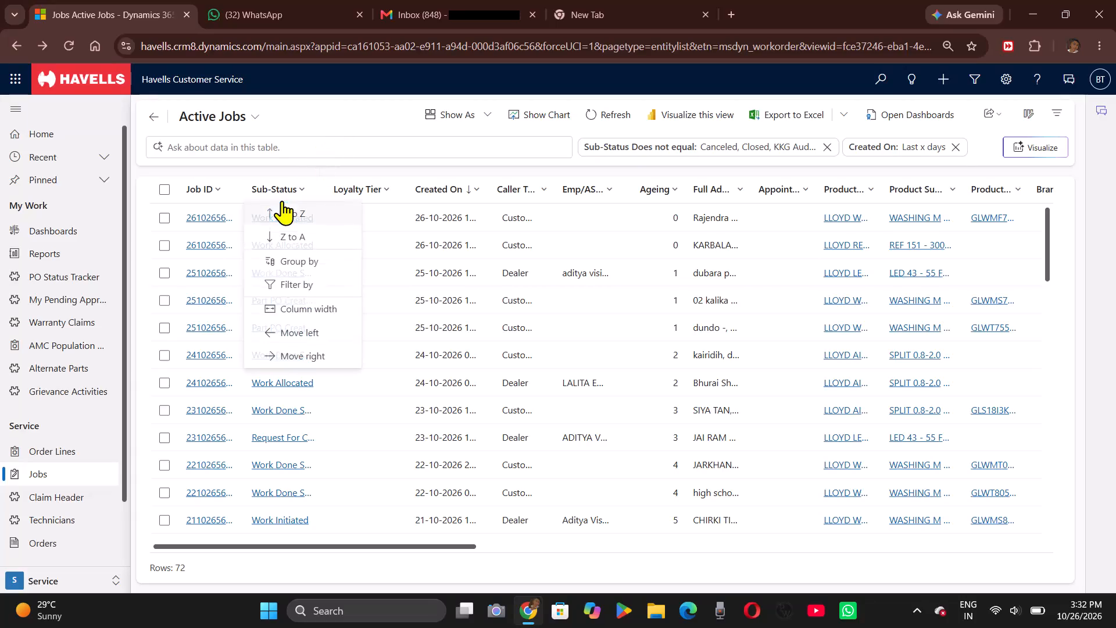
{"action": "left_click", "coordinate": [313, 286]}
{"action": "key", "text": "w"}
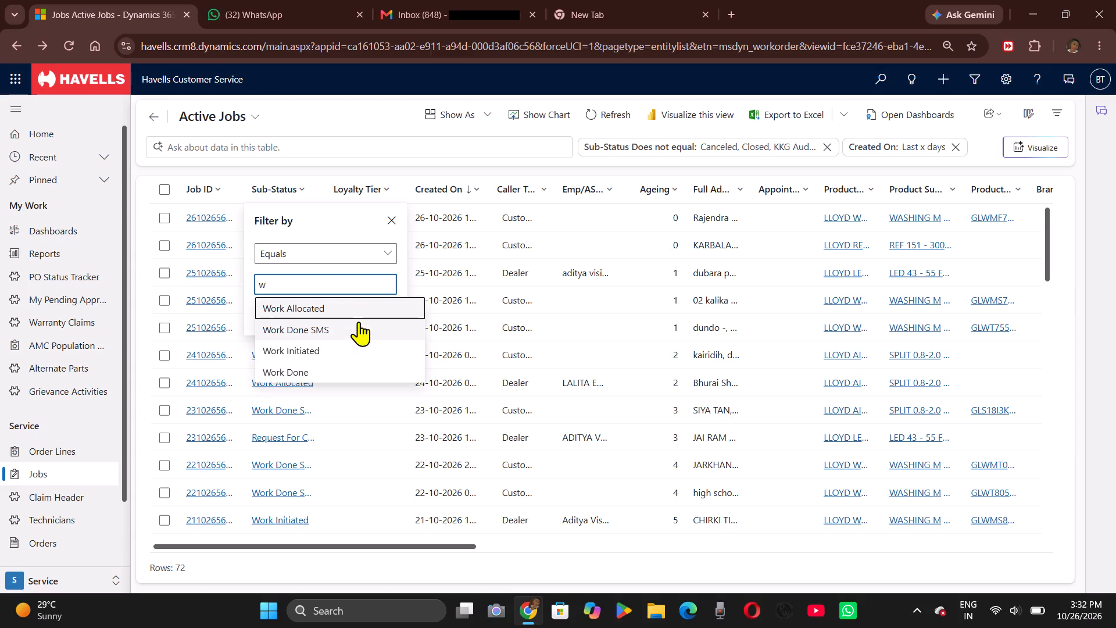
{"action": "left_click", "coordinate": [325, 367]}
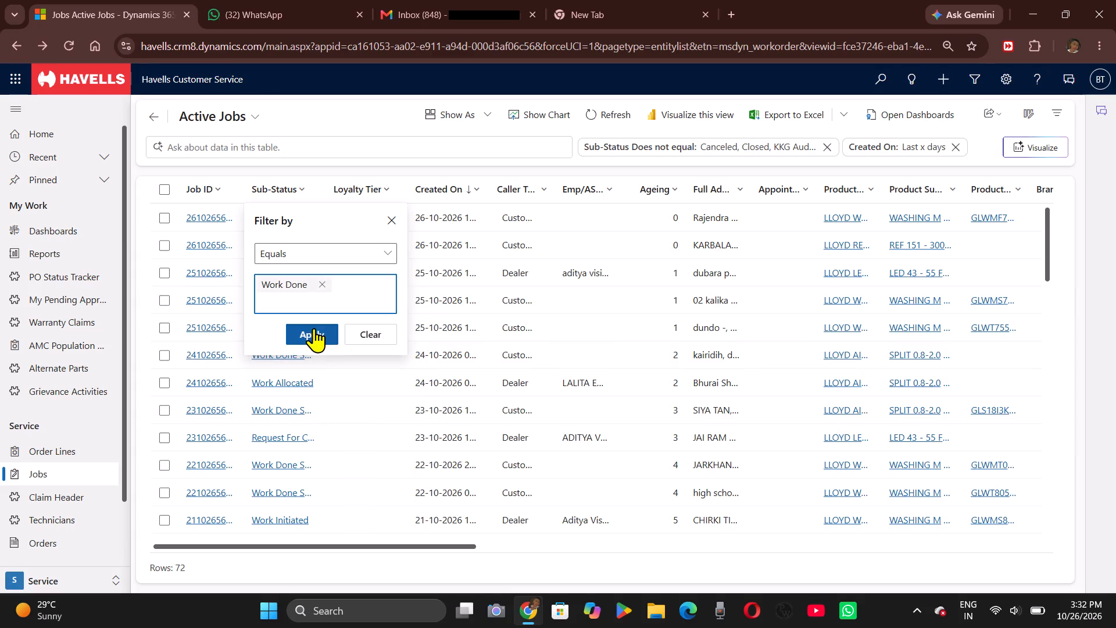
{"action": "left_click", "coordinate": [314, 328]}
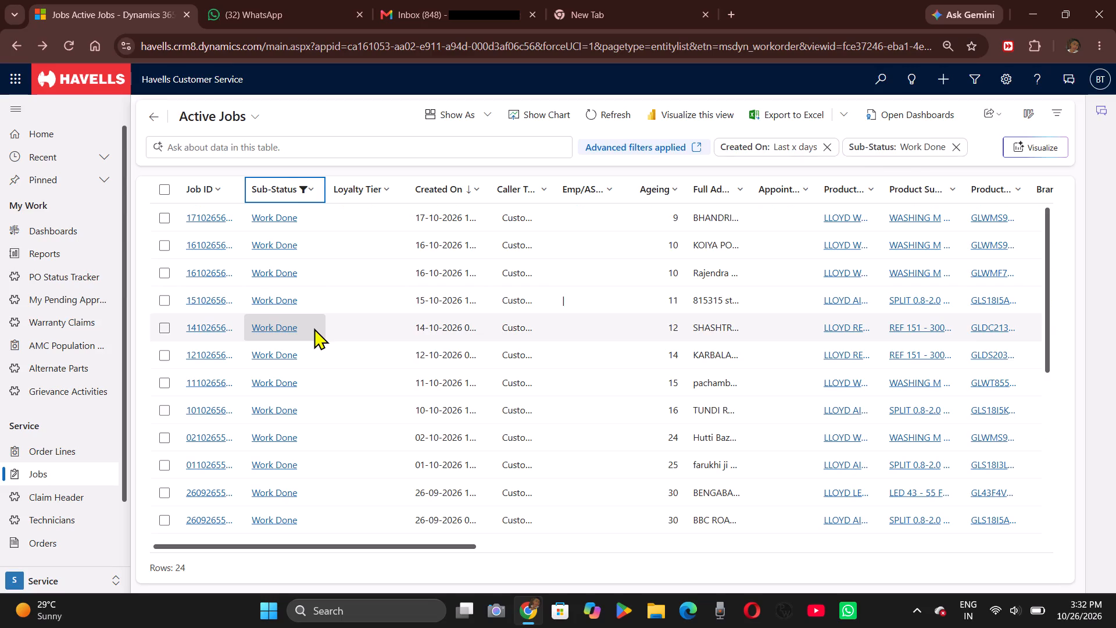
Examine the Work Done jobs across the product, call subtype, nature of complaint, owner, customer, branch and district columns.
{"action": "scroll", "coordinate": [314, 328], "scroll_direction": "left", "scroll_amount": 5}
{"action": "scroll", "coordinate": [314, 328], "scroll_direction": "right", "scroll_amount": 1}
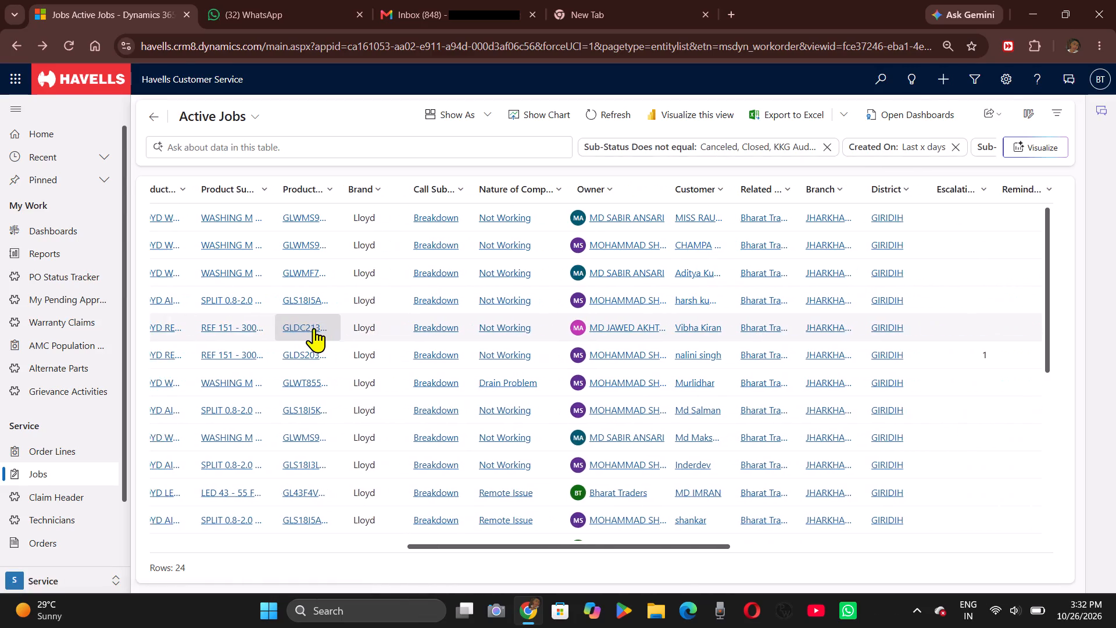
{"action": "scroll", "coordinate": [314, 328], "scroll_direction": "right", "scroll_amount": 1}
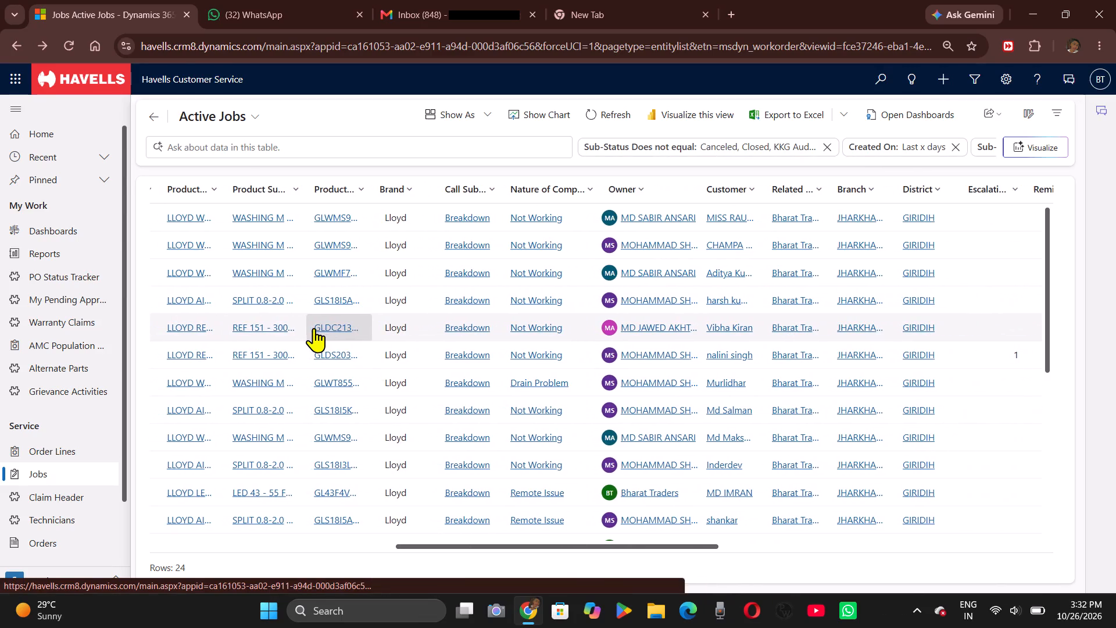
{"action": "scroll", "coordinate": [314, 328], "scroll_direction": "right", "scroll_amount": 2}
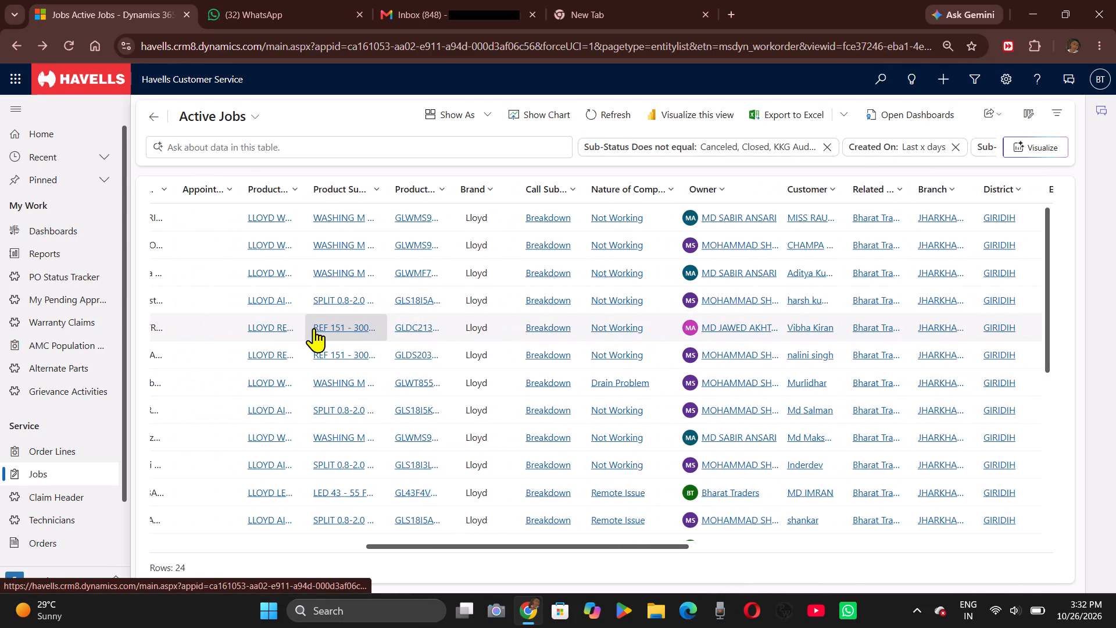
{"action": "scroll", "coordinate": [314, 328], "scroll_direction": "right", "scroll_amount": 1}
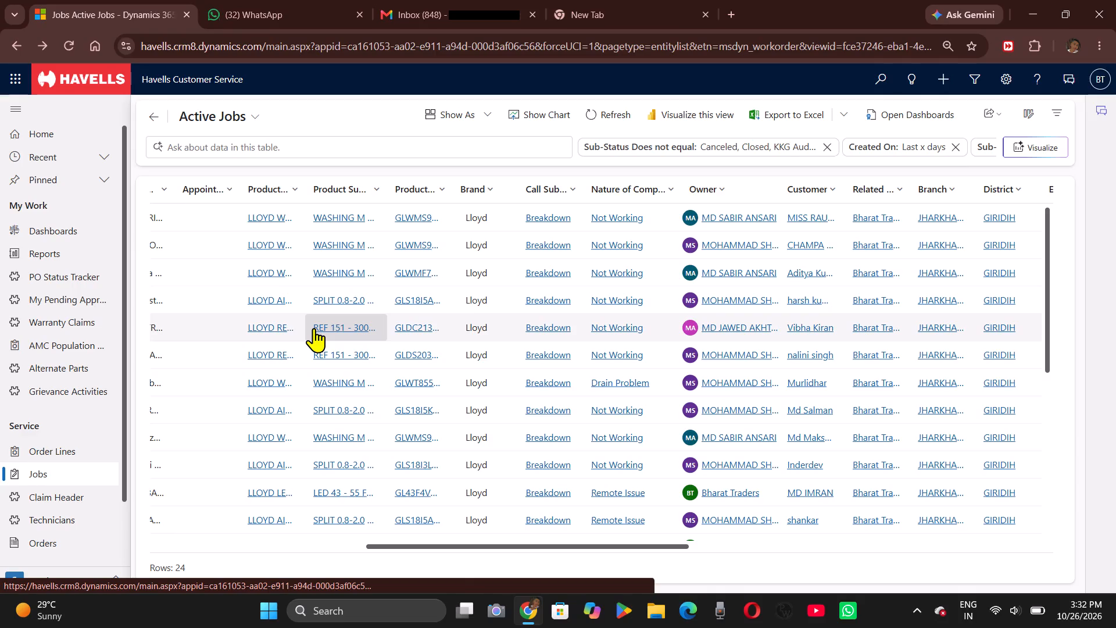
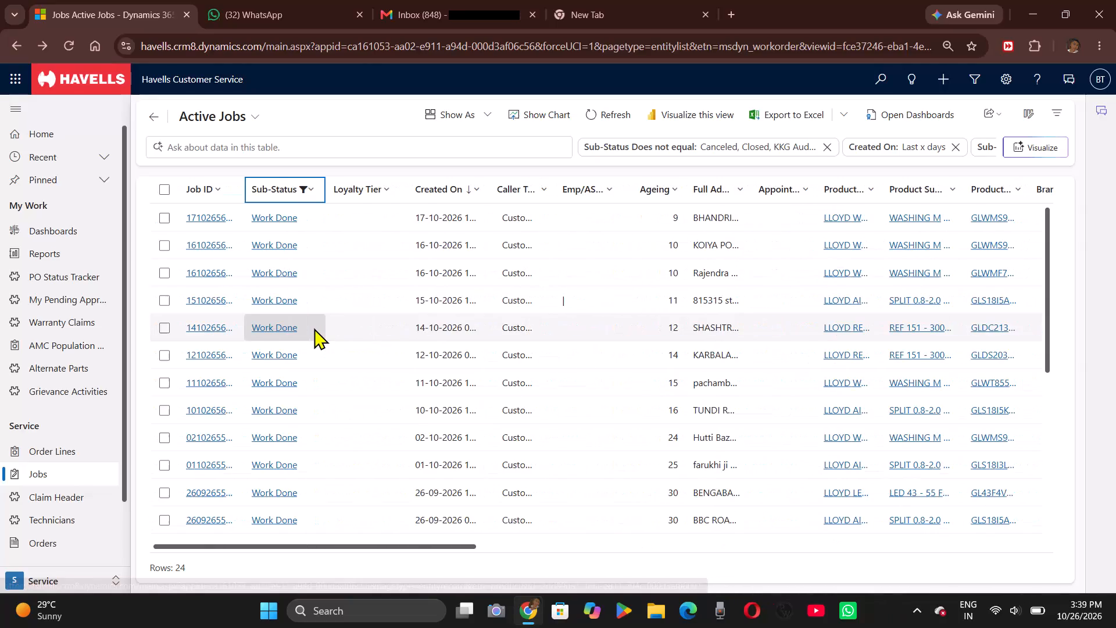
Examine the Work Done jobs across the ageing, product, nature of complaint, owner, customer, escalation, reminder and warranty columns.
{"action": "scroll", "coordinate": [314, 328], "scroll_direction": "left", "scroll_amount": 3}
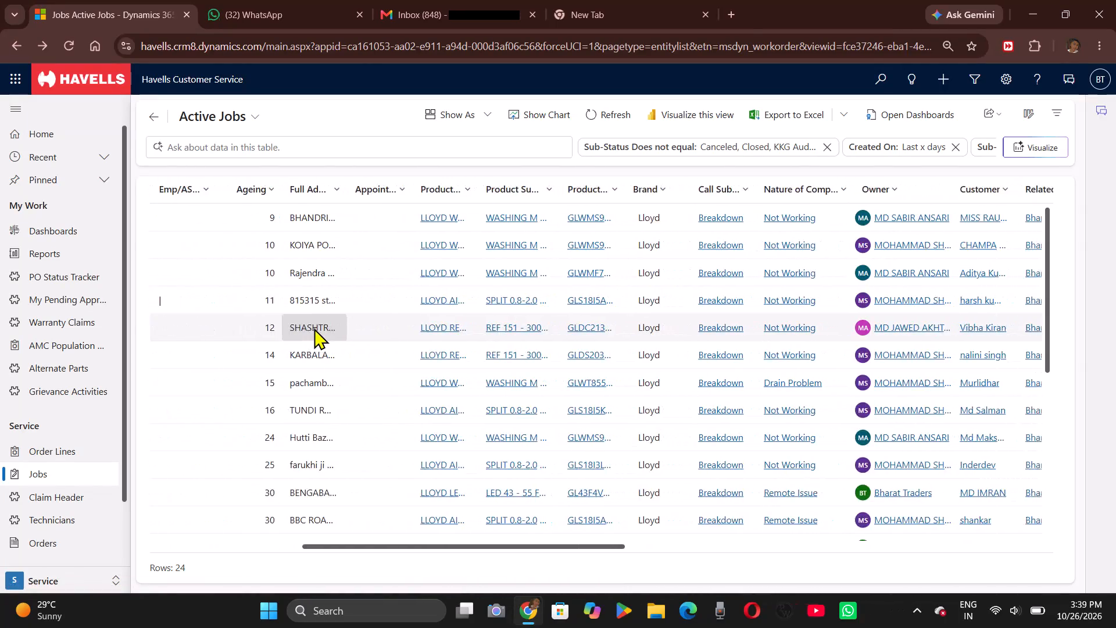
{"action": "scroll", "coordinate": [314, 328], "scroll_direction": "left", "scroll_amount": 2}
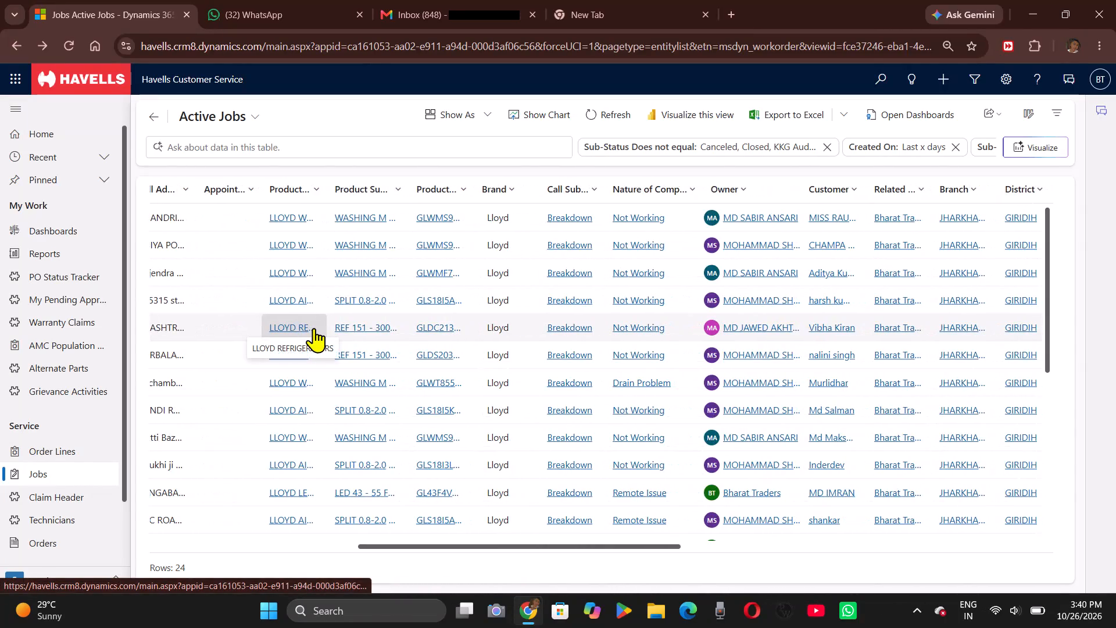
{"action": "scroll", "coordinate": [314, 328], "scroll_direction": "right", "scroll_amount": 1}
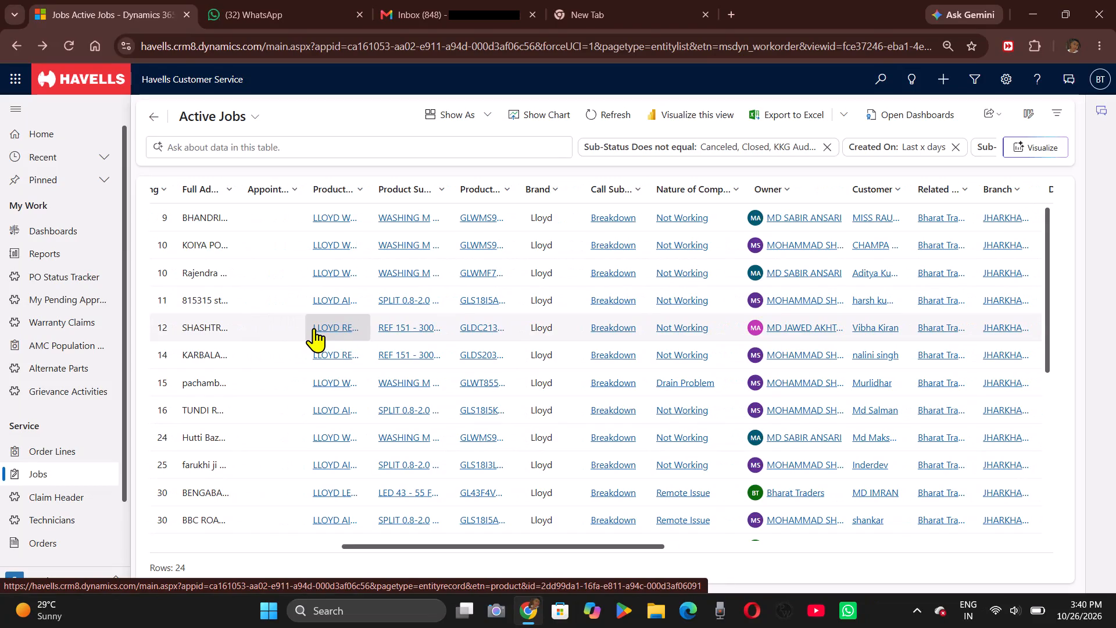
{"action": "scroll", "coordinate": [365, 356], "scroll_direction": "right", "scroll_amount": 3}
{"action": "scroll", "coordinate": [365, 356], "scroll_direction": "left", "scroll_amount": 3}
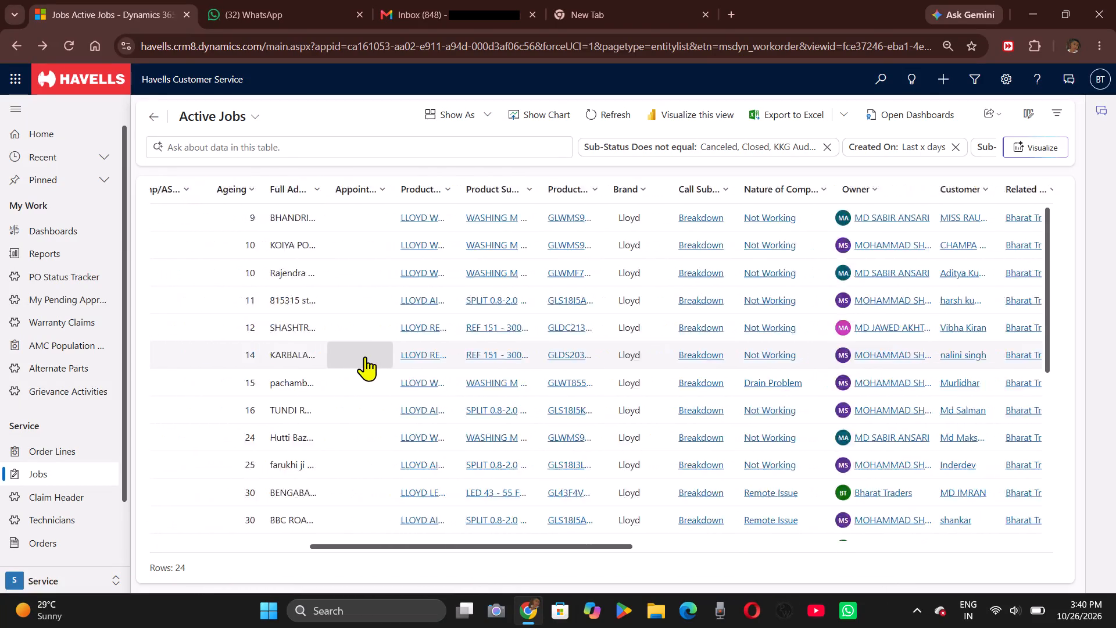
{"action": "scroll", "coordinate": [365, 356], "scroll_direction": "left", "scroll_amount": 1}
{"action": "scroll", "coordinate": [365, 356], "scroll_direction": "down", "scroll_amount": 1}
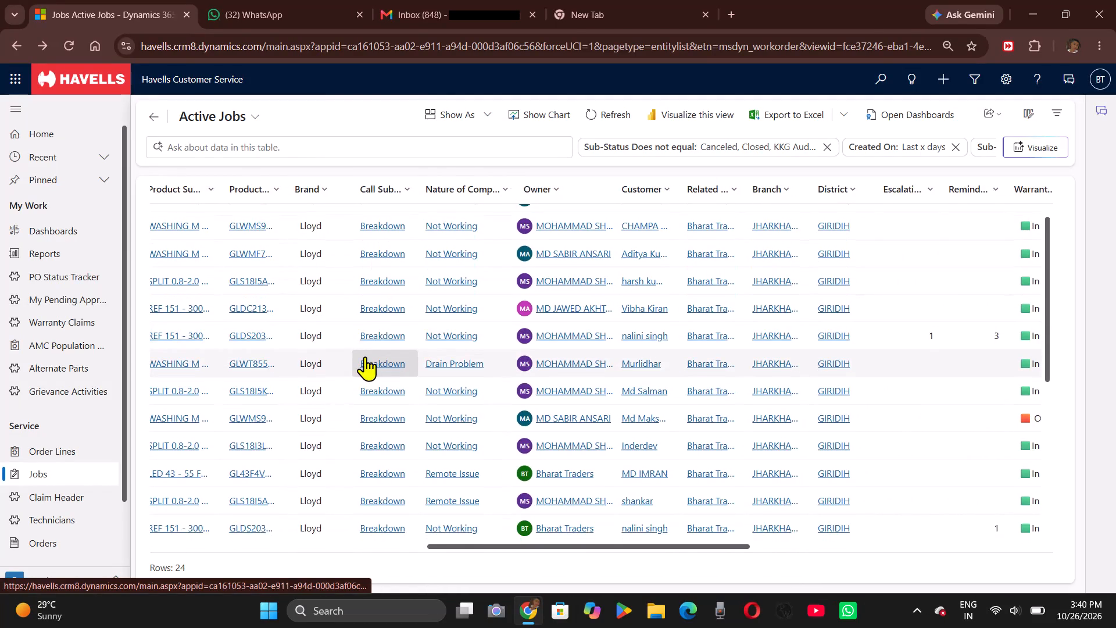
{"action": "scroll", "coordinate": [365, 356], "scroll_direction": "up", "scroll_amount": 1}
{"action": "scroll", "coordinate": [365, 356], "scroll_direction": "right", "scroll_amount": 1}
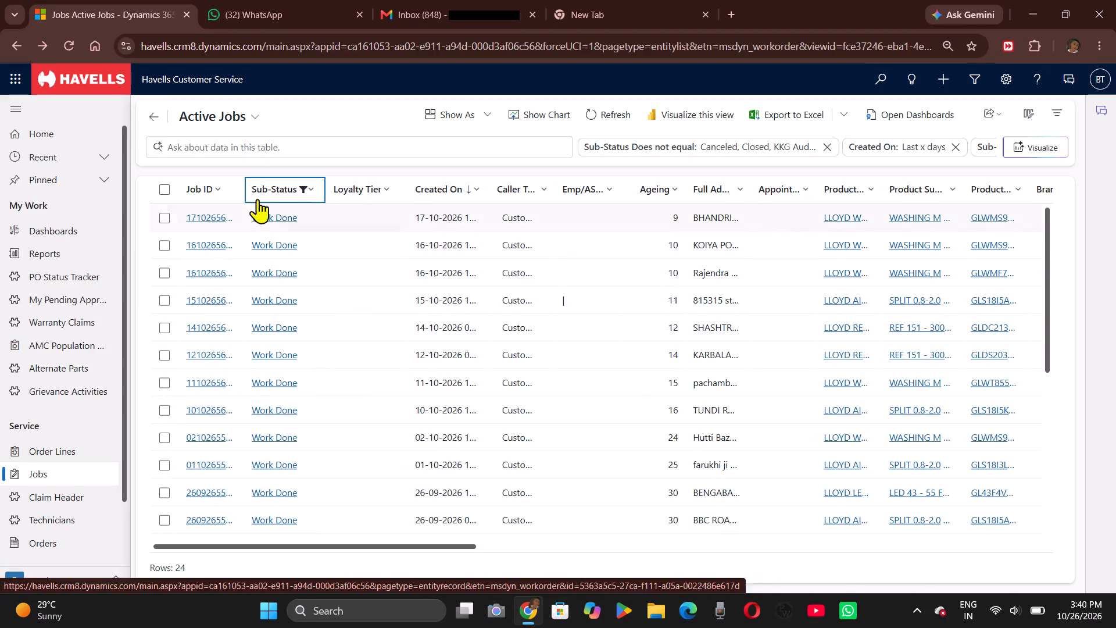
Change the Active Jobs list's Sub-Status filter to Equals Work Allocated.
{"action": "left_click", "coordinate": [285, 188]}
{"action": "left_click", "coordinate": [307, 279]}
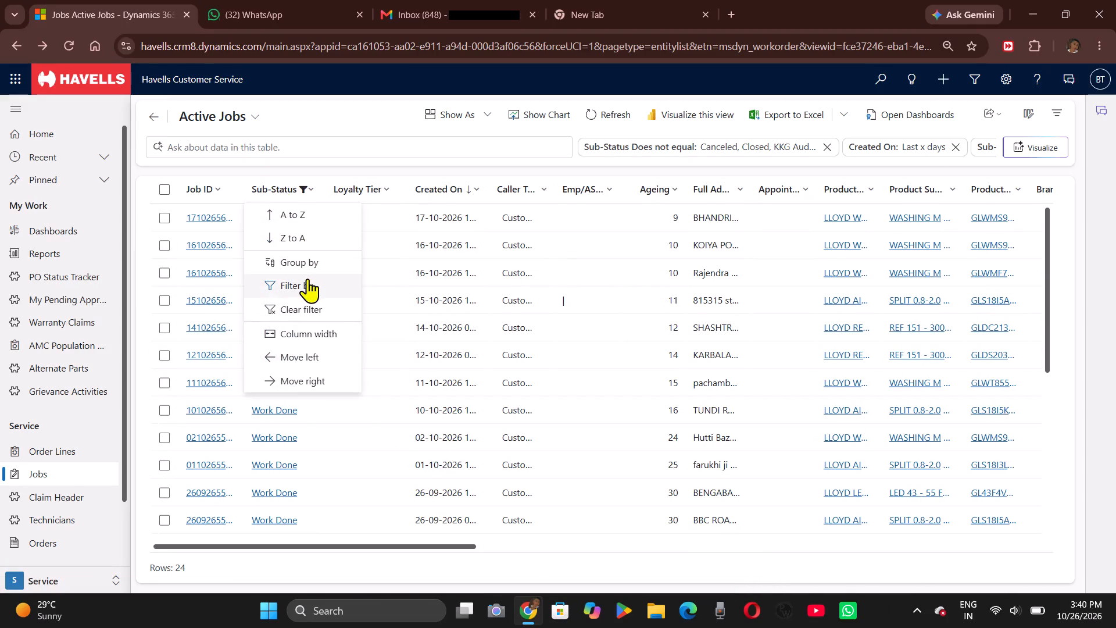
{"action": "left_click", "coordinate": [319, 284]}
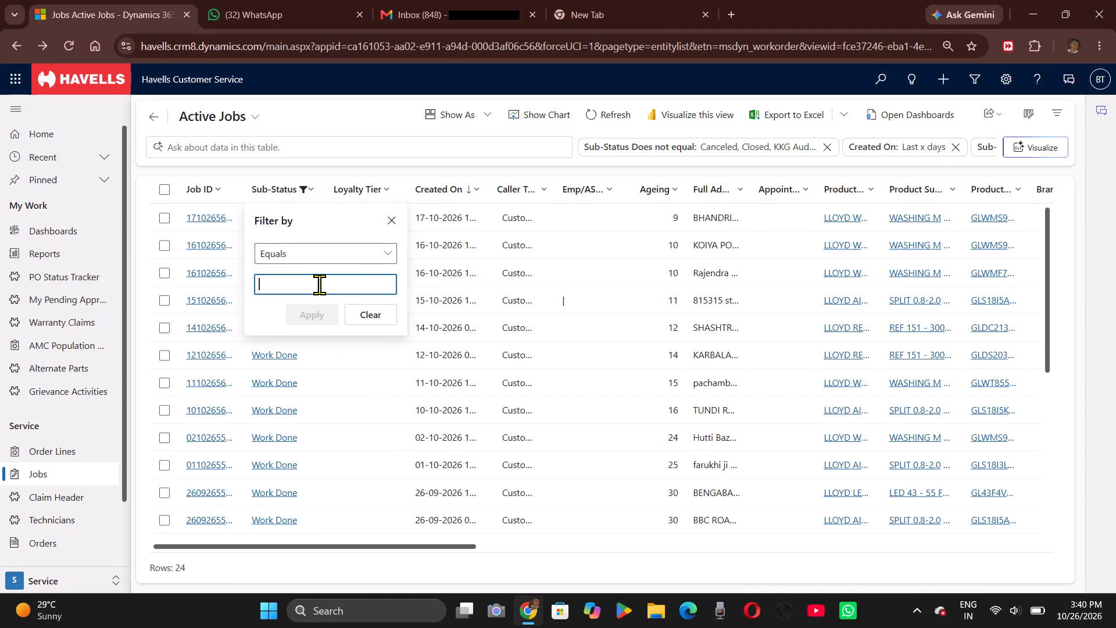
{"action": "key", "text": "w"}
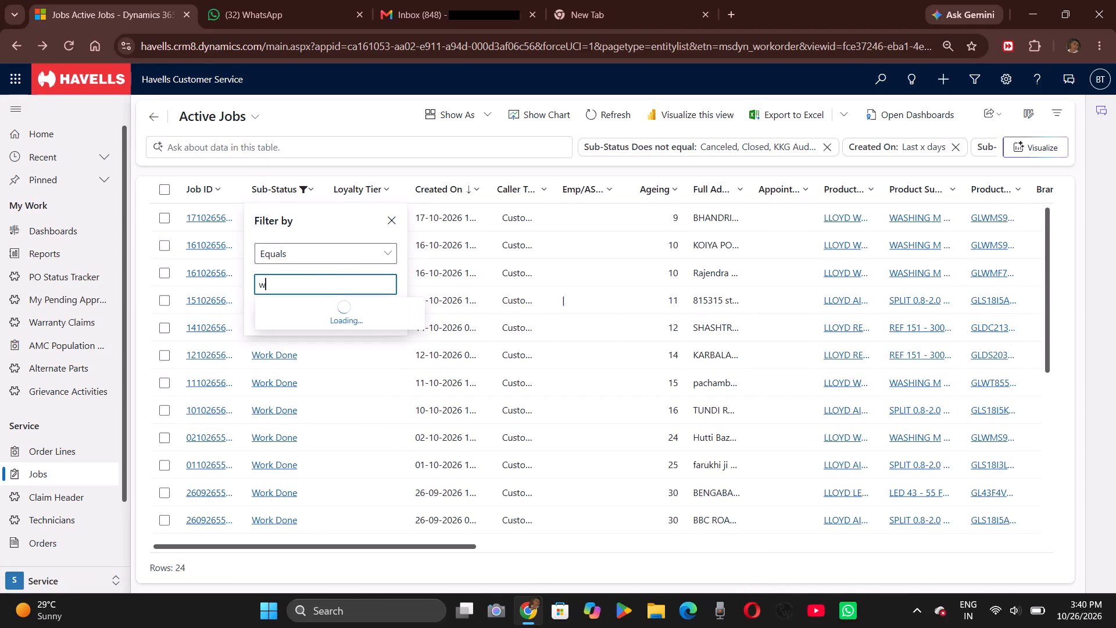
{"action": "left_click", "coordinate": [313, 306]}
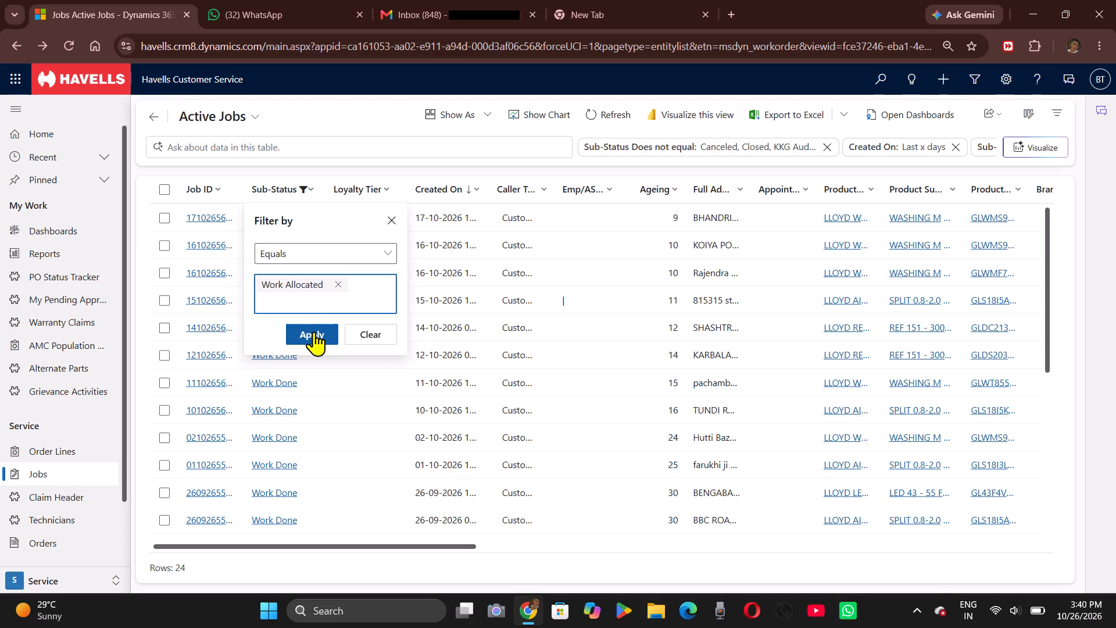
{"action": "left_click", "coordinate": [314, 331]}
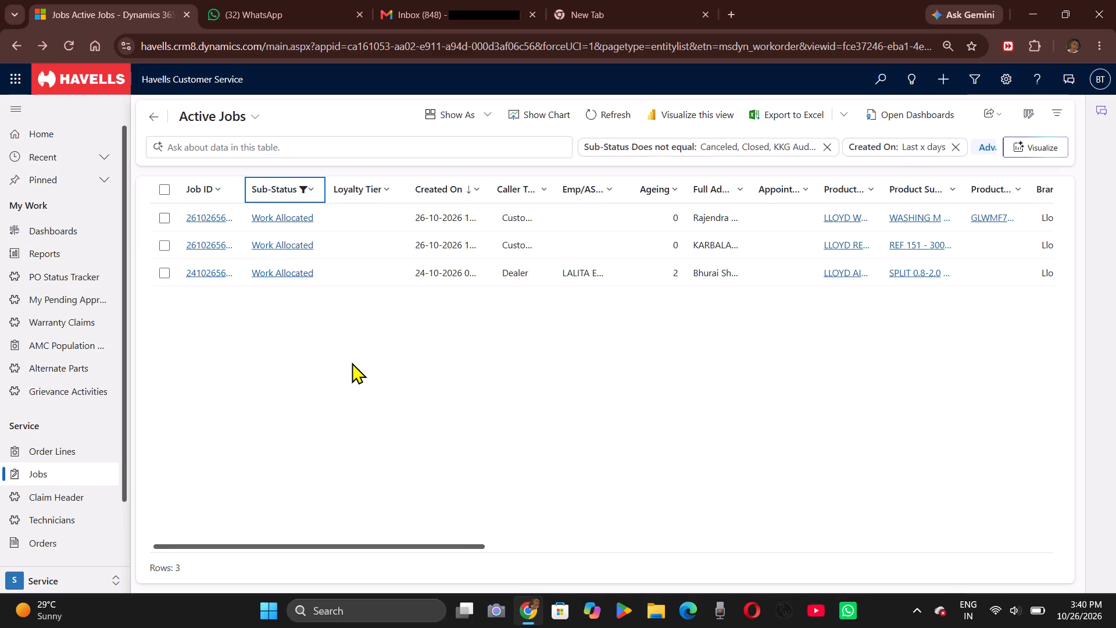
Examine the Work Allocated jobs across the remaining columns of the list.
{"action": "scroll", "coordinate": [352, 362], "scroll_direction": "left", "scroll_amount": 1}
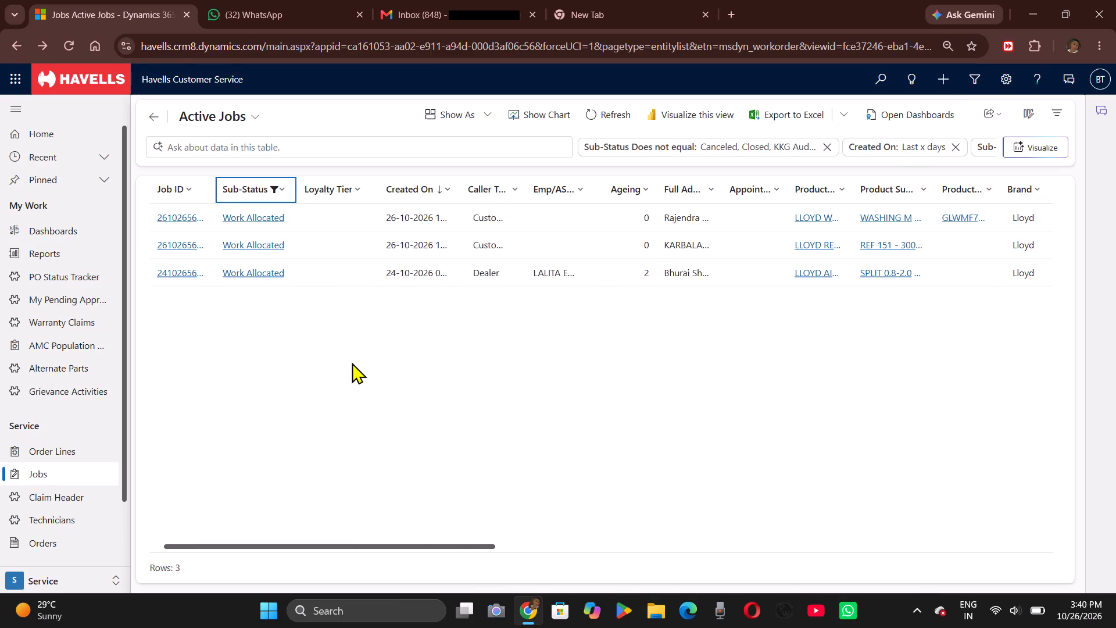
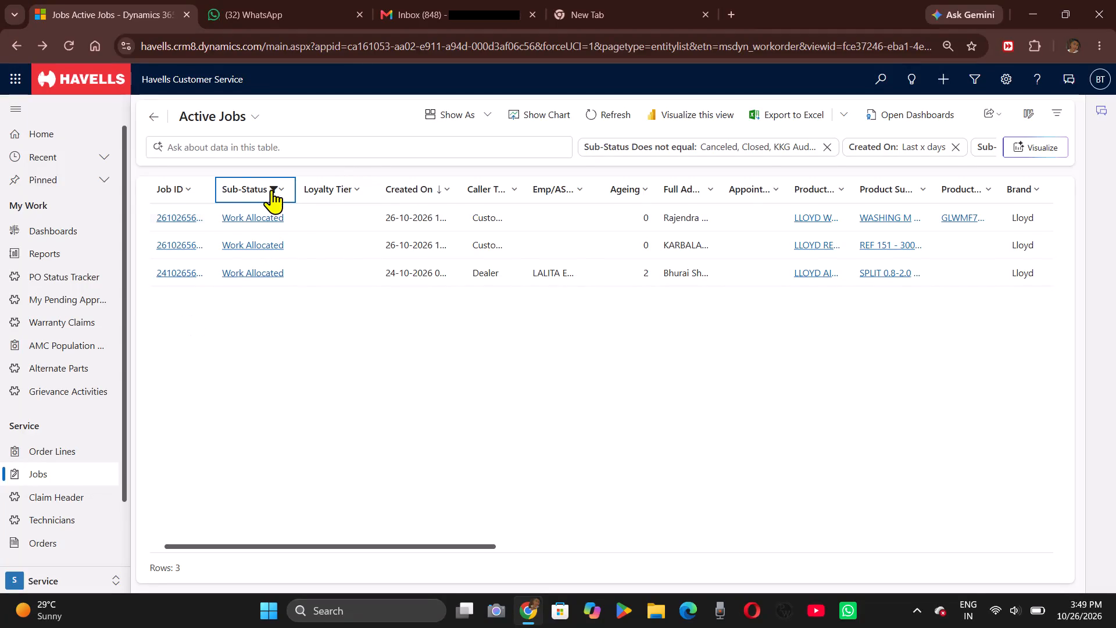
Add Work Done SMS alongside Work Allocated in the Active Jobs list's Sub-Status Equals filter and apply it.
{"action": "left_click", "coordinate": [260, 185]}
{"action": "left_click", "coordinate": [276, 291]}
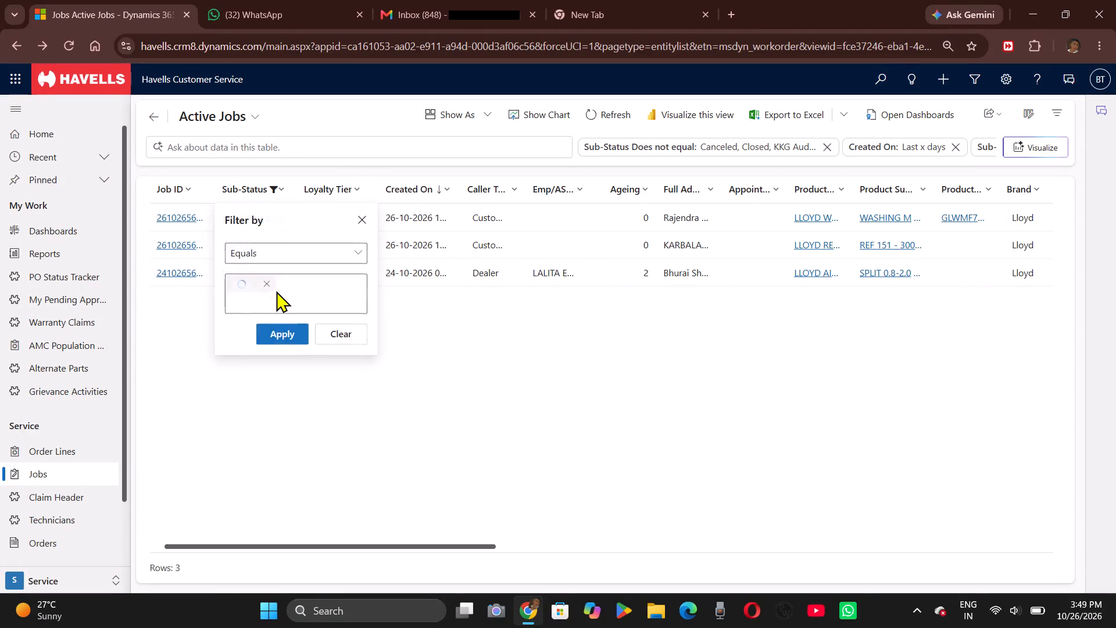
{"action": "left_click", "coordinate": [277, 301]}
{"action": "key", "text": "w"}
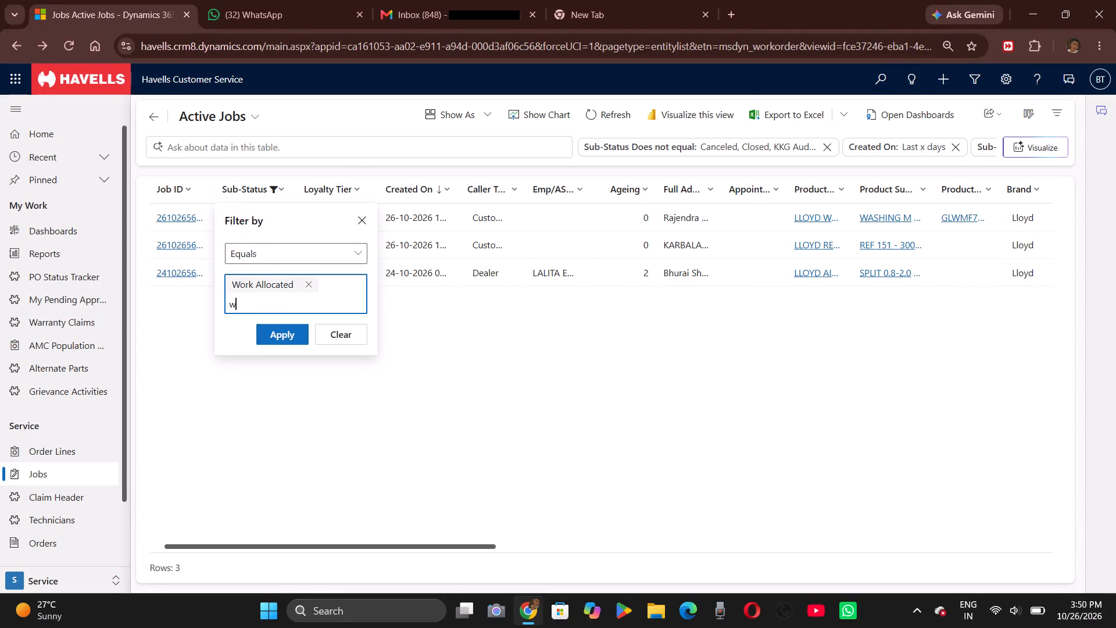
{"action": "left_click", "coordinate": [292, 341]}
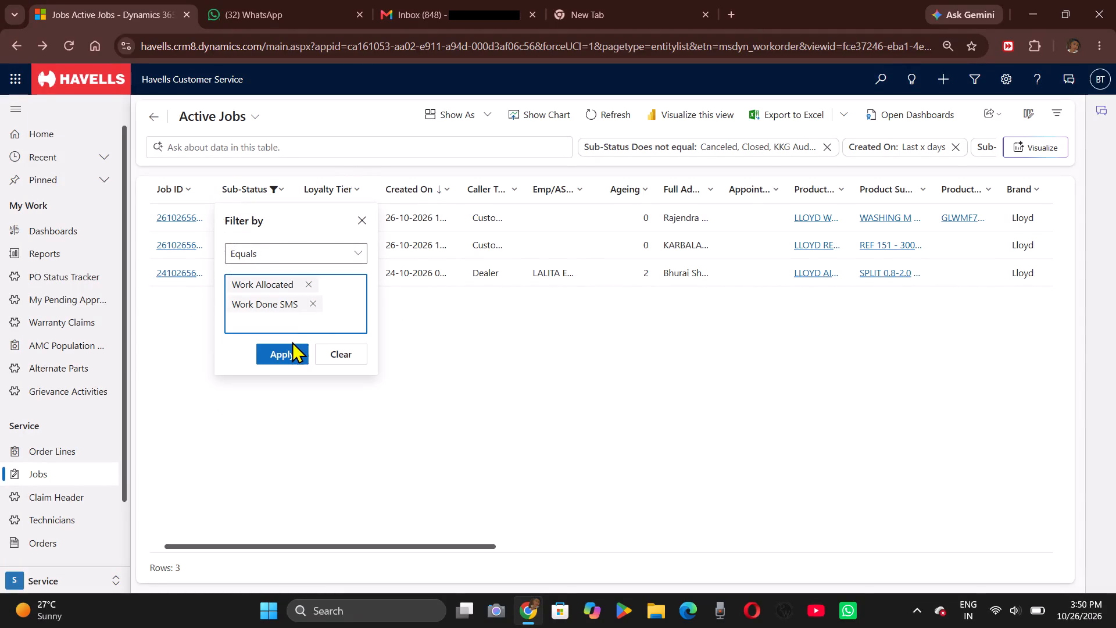
{"action": "left_click", "coordinate": [271, 362]}
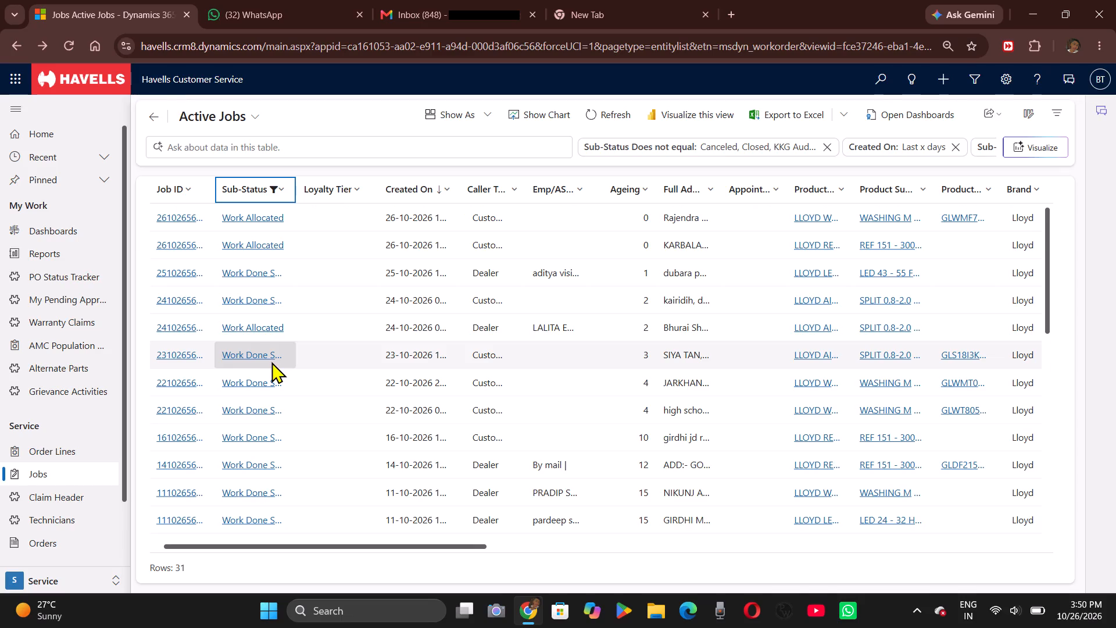
Examine the Work Allocated and Work Done SMS jobs across the ageing, product, call subtype, nature of complaint, owner and customer columns.
{"action": "scroll", "coordinate": [271, 362], "scroll_direction": "left", "scroll_amount": 1}
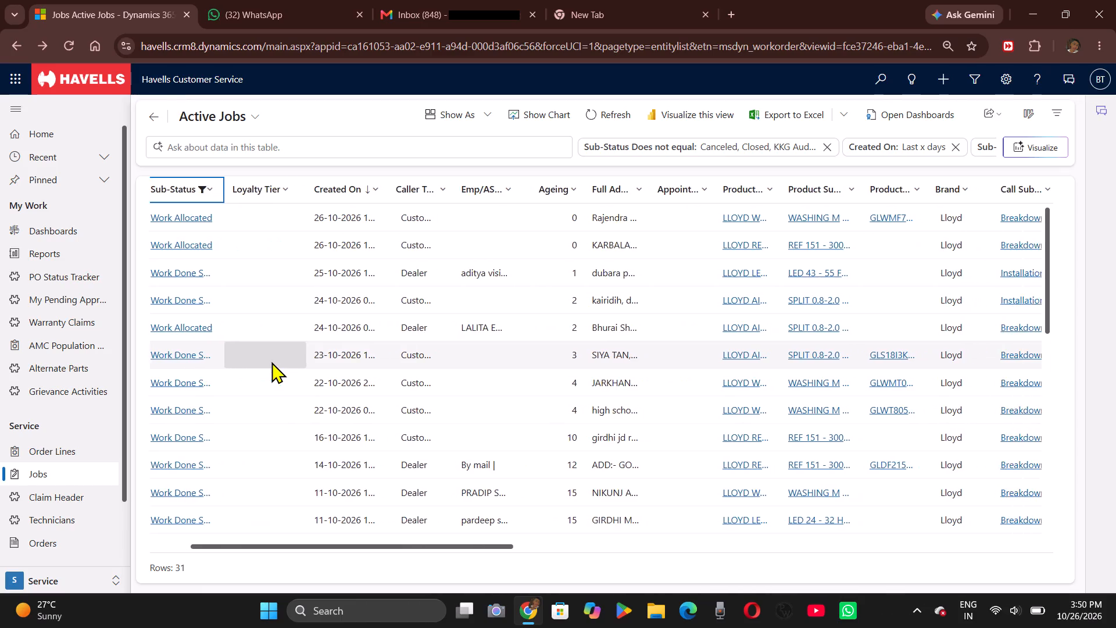
{"action": "scroll", "coordinate": [271, 362], "scroll_direction": "left", "scroll_amount": 1}
{"action": "scroll", "coordinate": [271, 362], "scroll_direction": "up", "scroll_amount": 3}
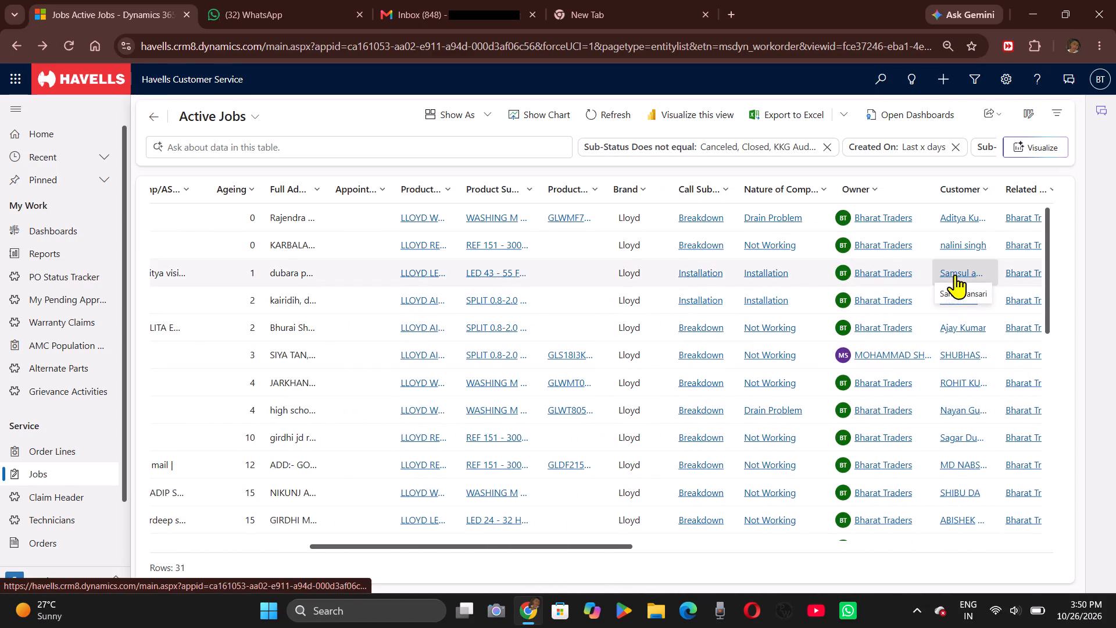
{"action": "scroll", "coordinate": [955, 274], "scroll_direction": "left", "scroll_amount": 1}
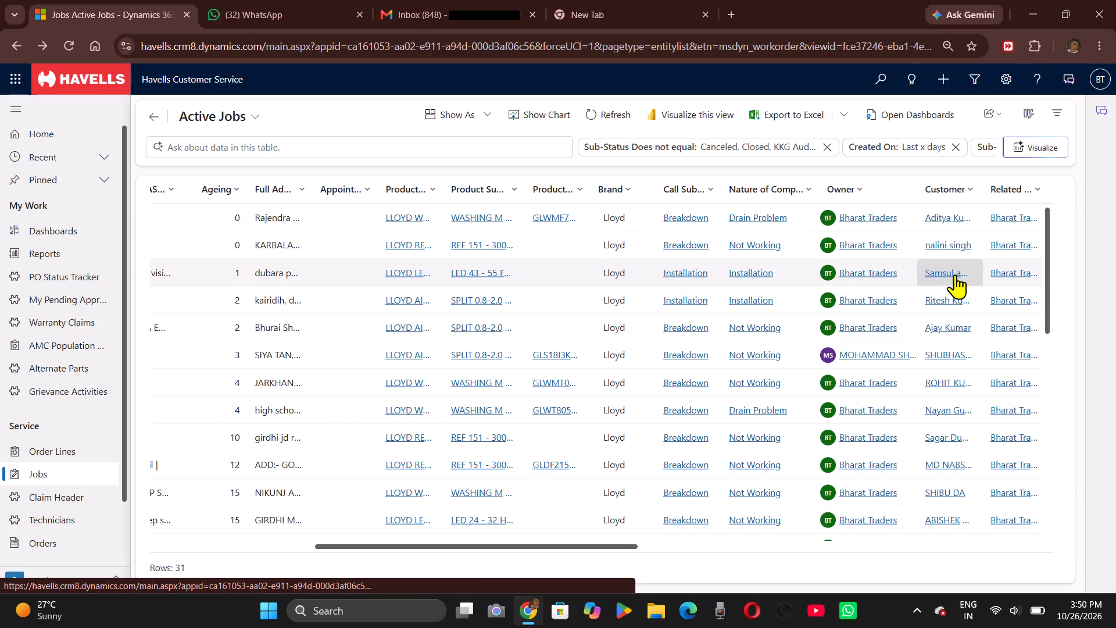
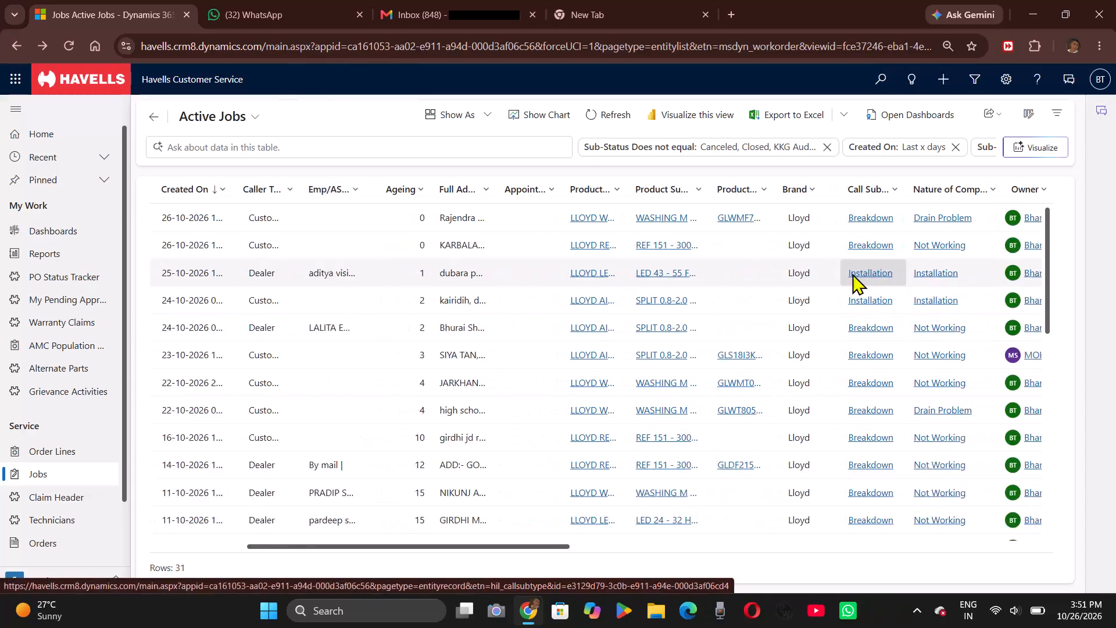
{"action": "triple_click", "coordinate": [564, 281]}
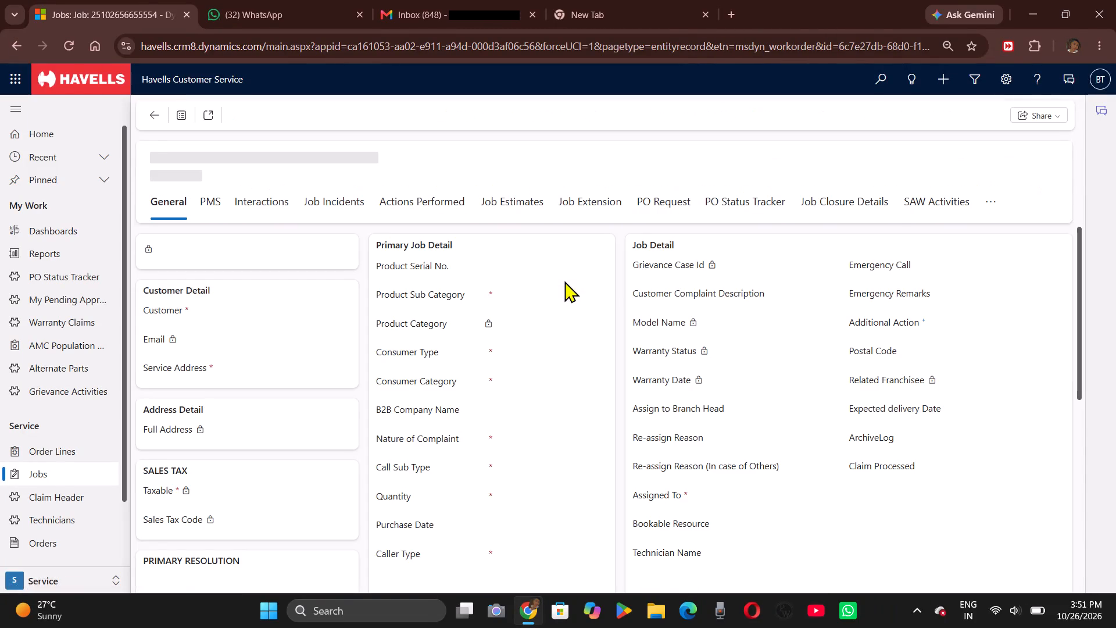
{"action": "left_click_drag", "start_coordinate": [564, 281], "coordinate": [485, 263]}
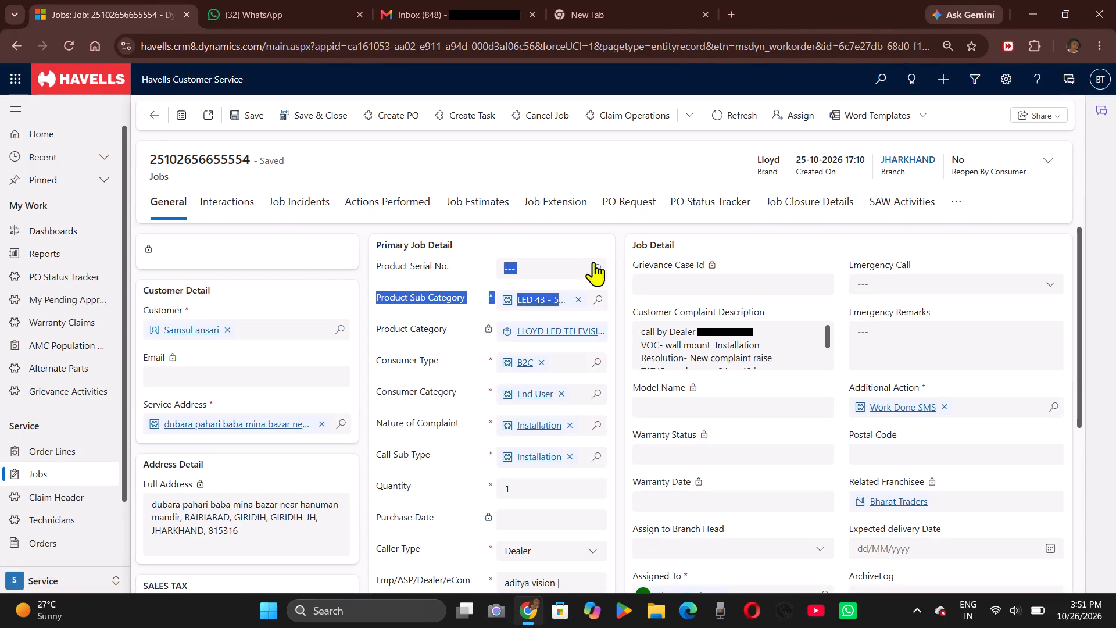
{"action": "left_click", "coordinate": [553, 249]}
{"action": "left_click", "coordinate": [597, 266]}
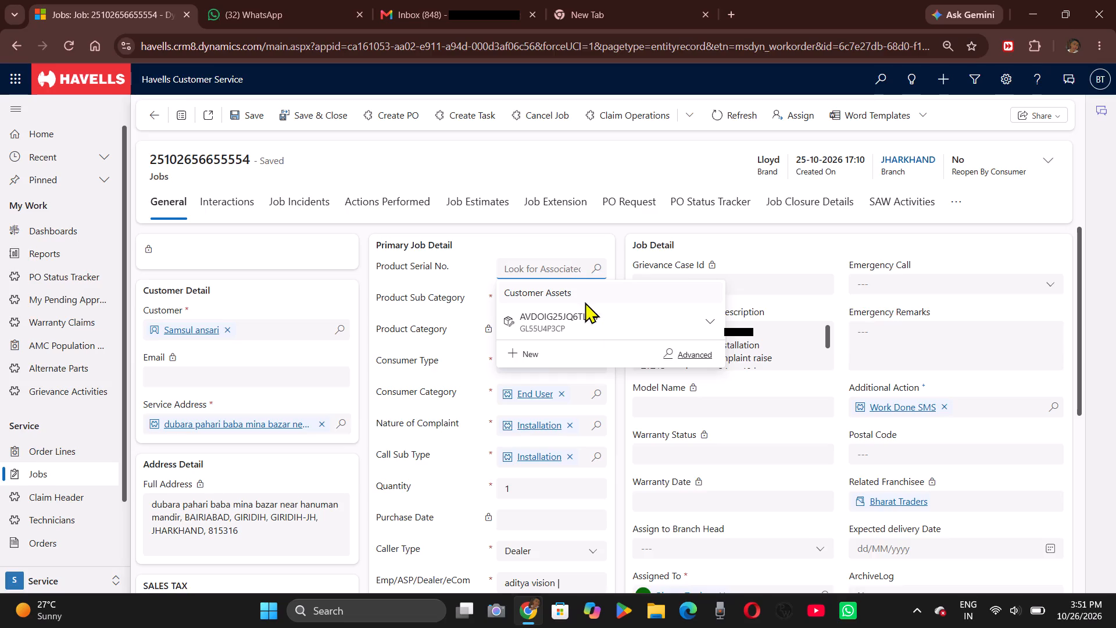
{"action": "left_click", "coordinate": [578, 323]}
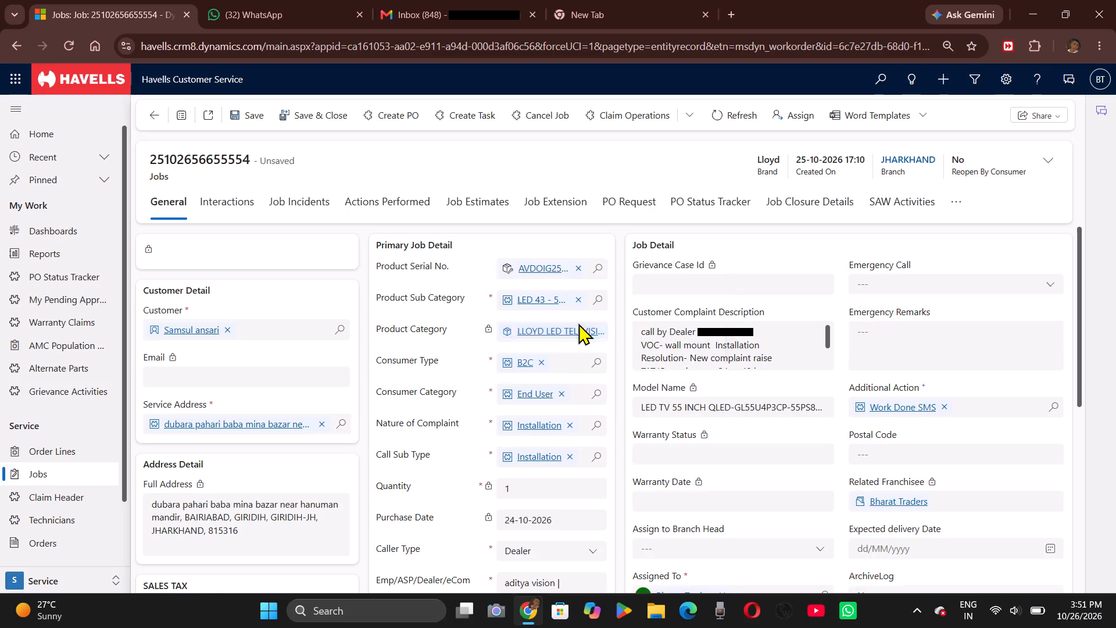
{"action": "left_click", "coordinate": [242, 113]}
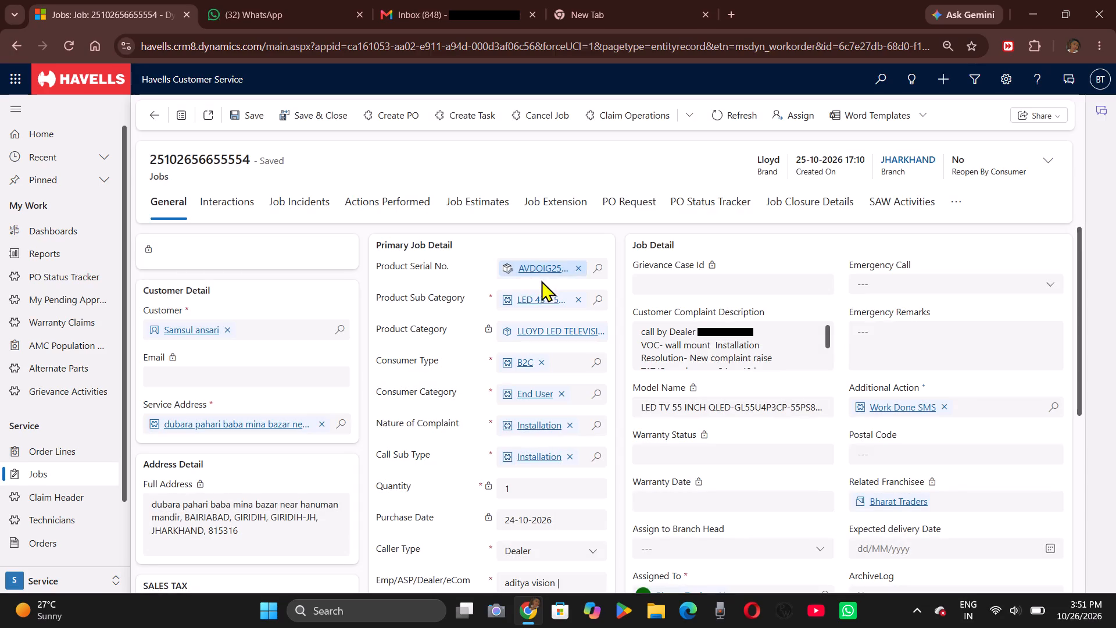
{"action": "left_click", "coordinate": [536, 268]}
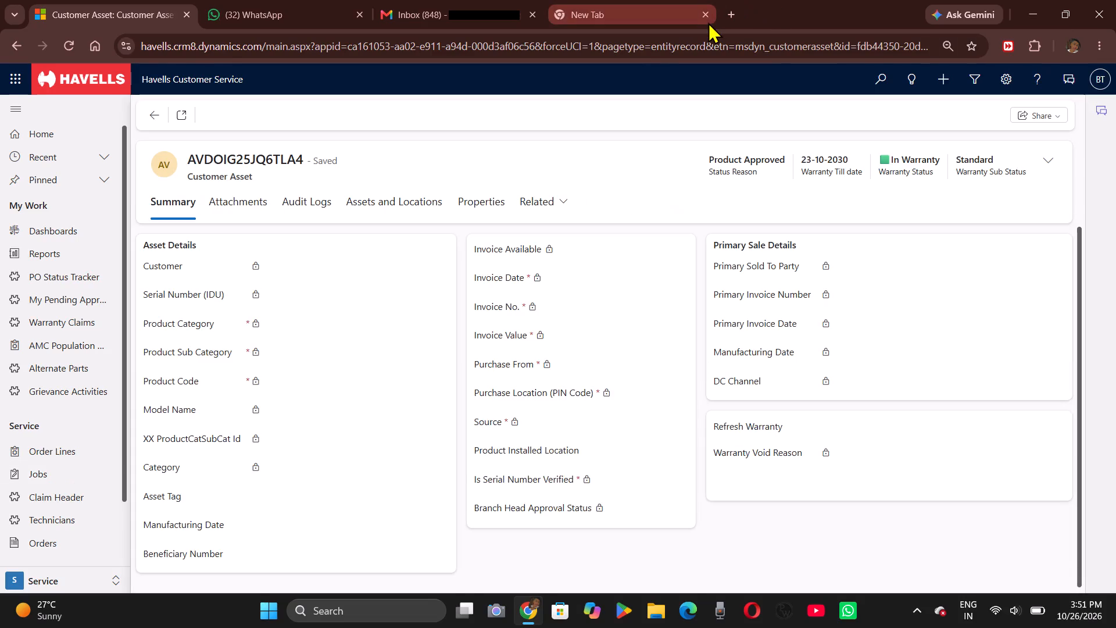
Search Google for "mere pass tum ho" in a new browser tab.
{"action": "left_click", "coordinate": [726, 8]}
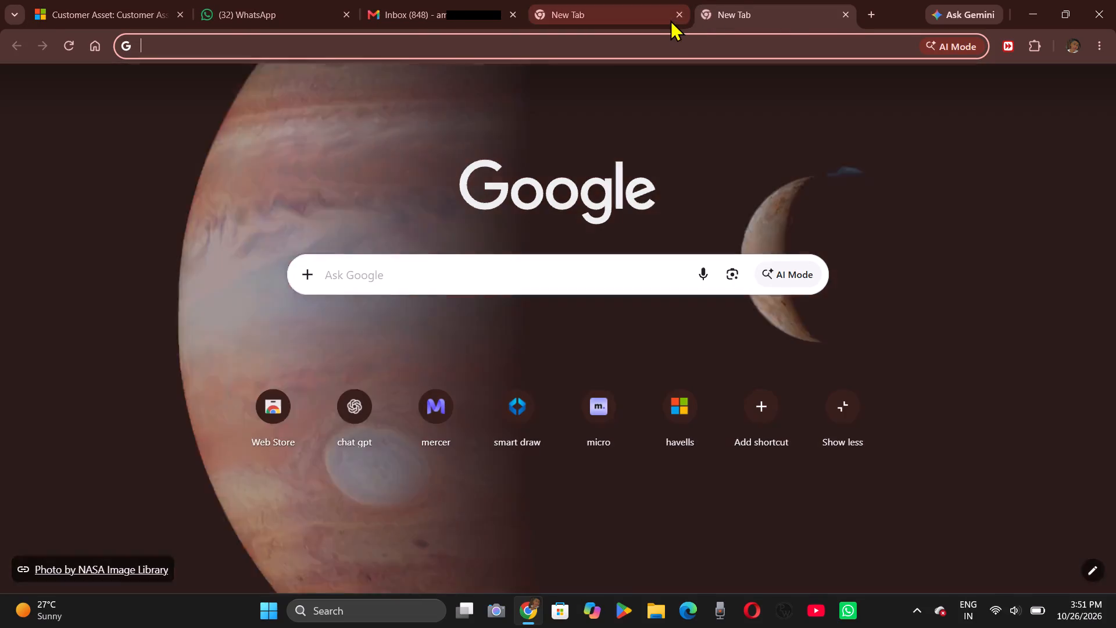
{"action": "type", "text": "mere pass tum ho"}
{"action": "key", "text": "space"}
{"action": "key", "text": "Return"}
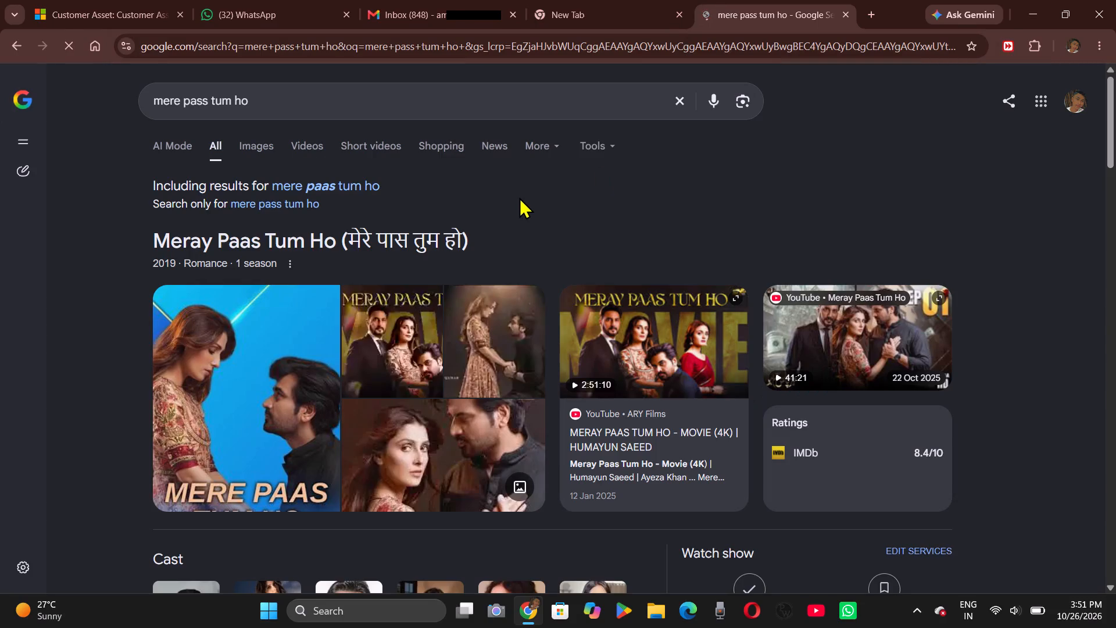
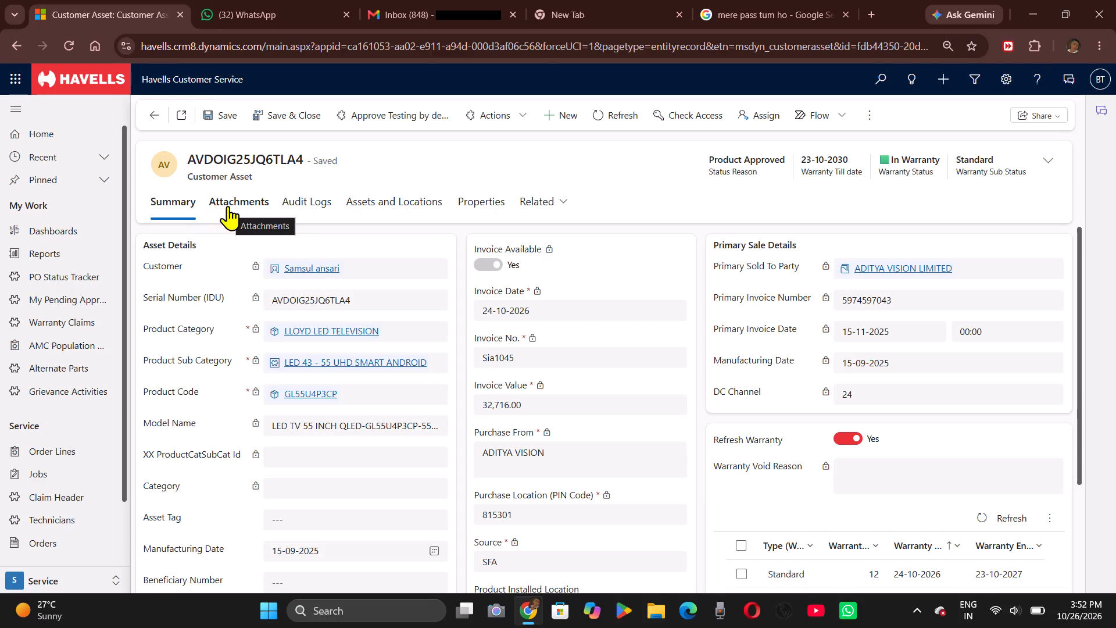
{"action": "left_click", "coordinate": [255, 202]}
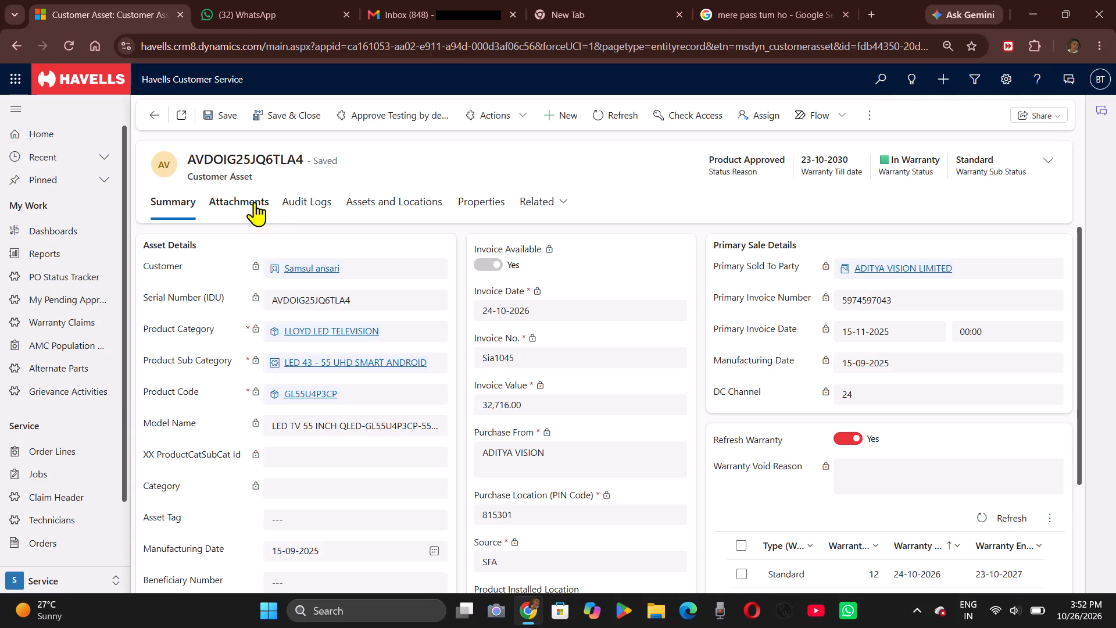
{"action": "left_click", "coordinate": [160, 204]}
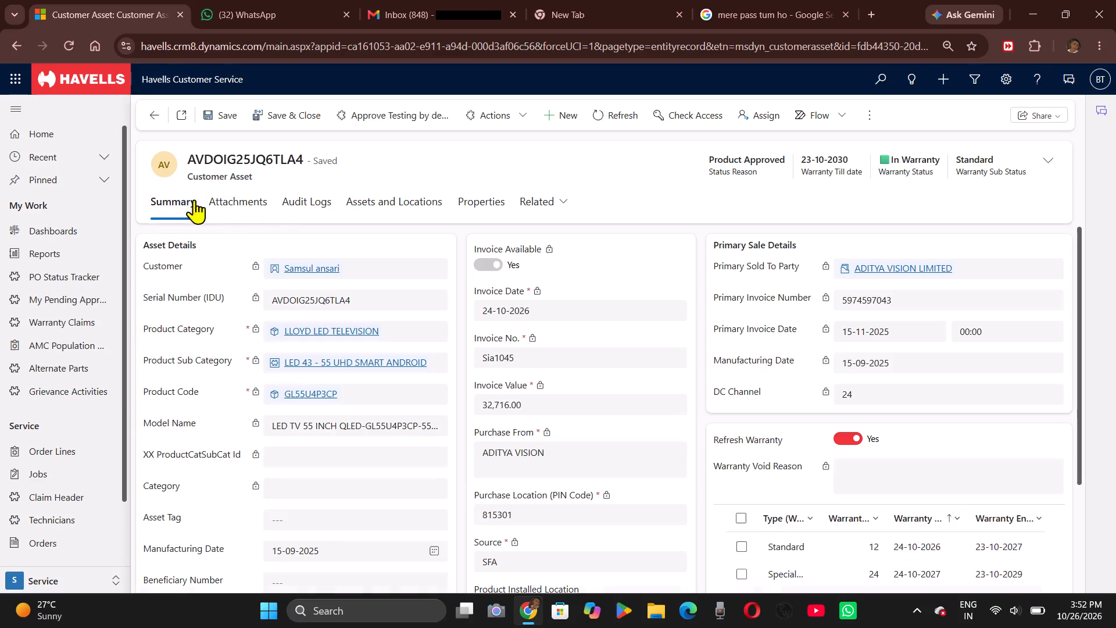
{"action": "left_click", "coordinate": [224, 200]}
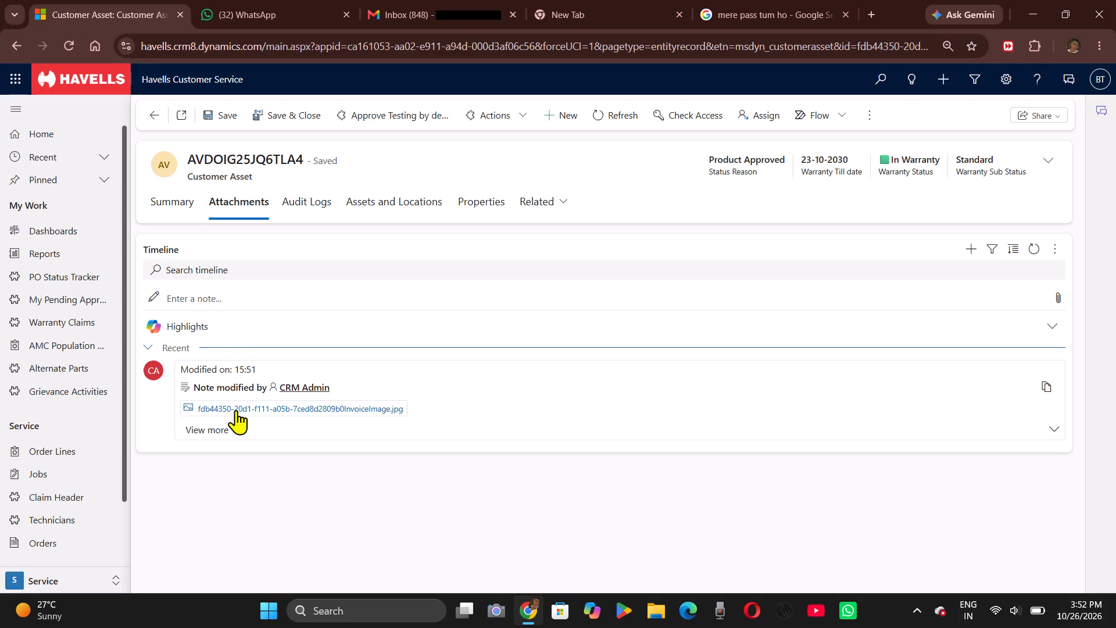
{"action": "left_click", "coordinate": [236, 410]}
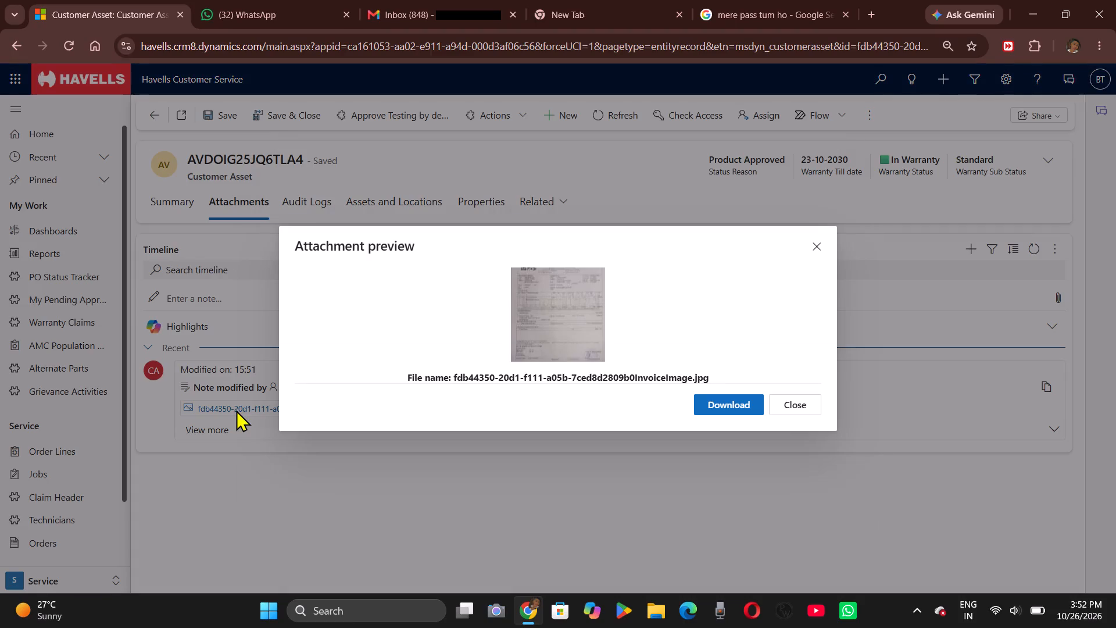
{"action": "scroll", "coordinate": [568, 335], "scroll_direction": "up", "scroll_amount": 1}
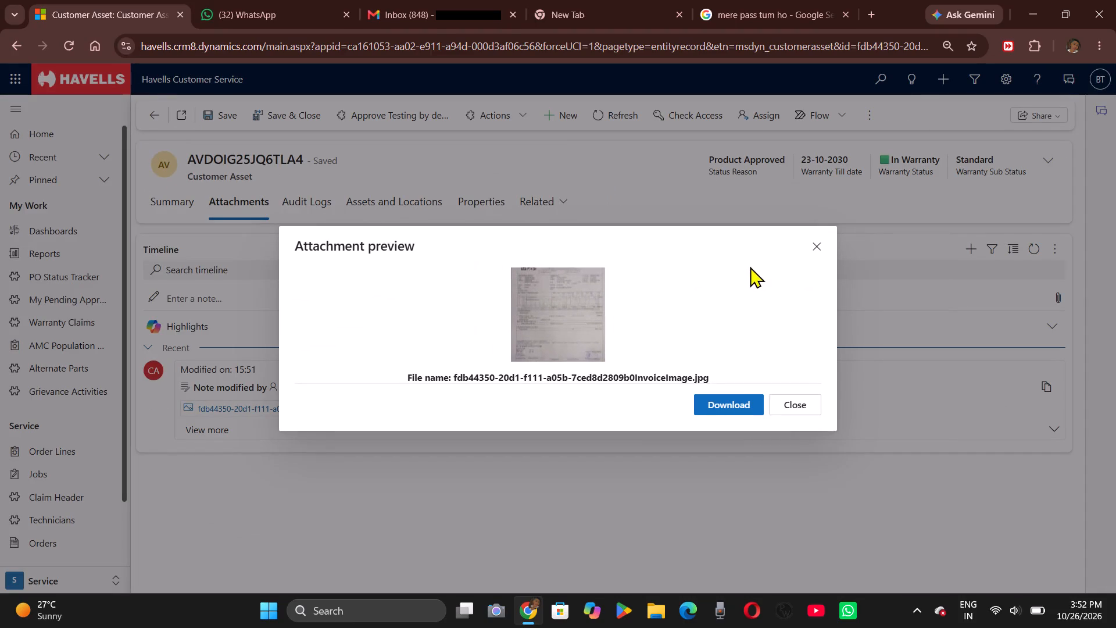
{"action": "left_click", "coordinate": [821, 249]}
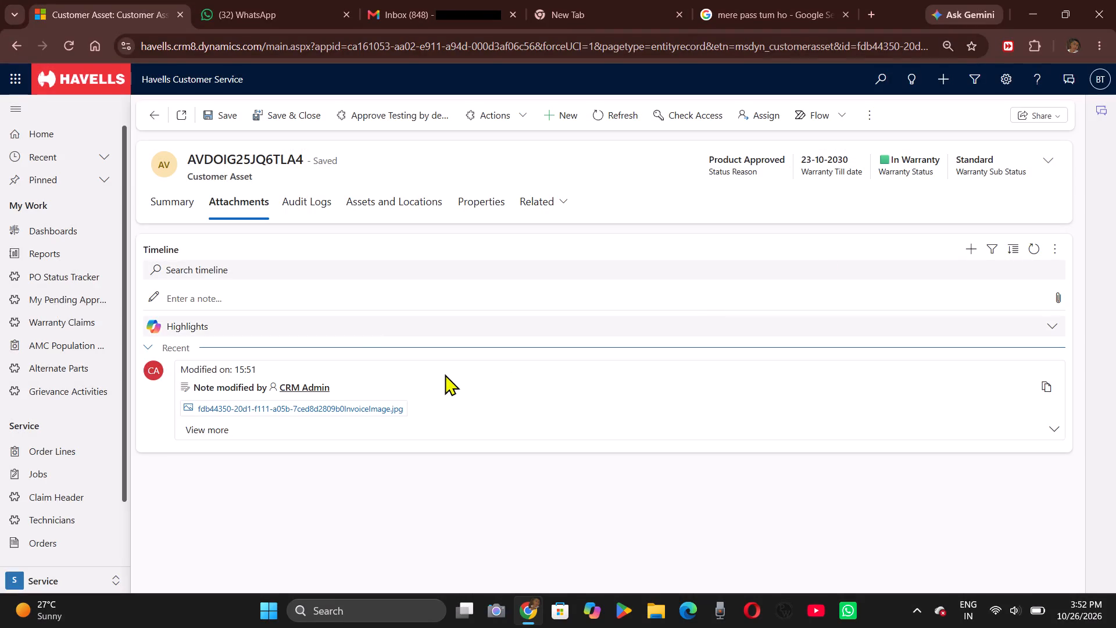
{"action": "scroll", "coordinate": [358, 322], "scroll_direction": "down", "scroll_amount": 1}
{"action": "scroll", "coordinate": [358, 322], "scroll_direction": "up", "scroll_amount": 1}
Review the customer asset's summary, including its product, invoice, primary sale and warranty details.
{"action": "left_click", "coordinate": [169, 206]}
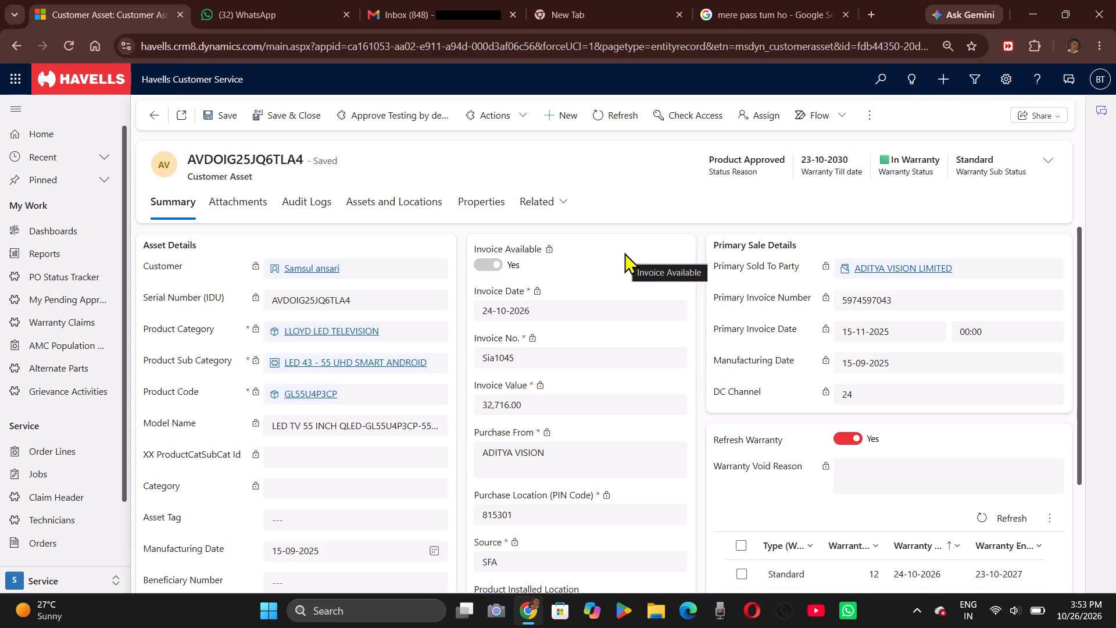
{"action": "scroll", "coordinate": [342, 398], "scroll_direction": "down", "scroll_amount": 1}
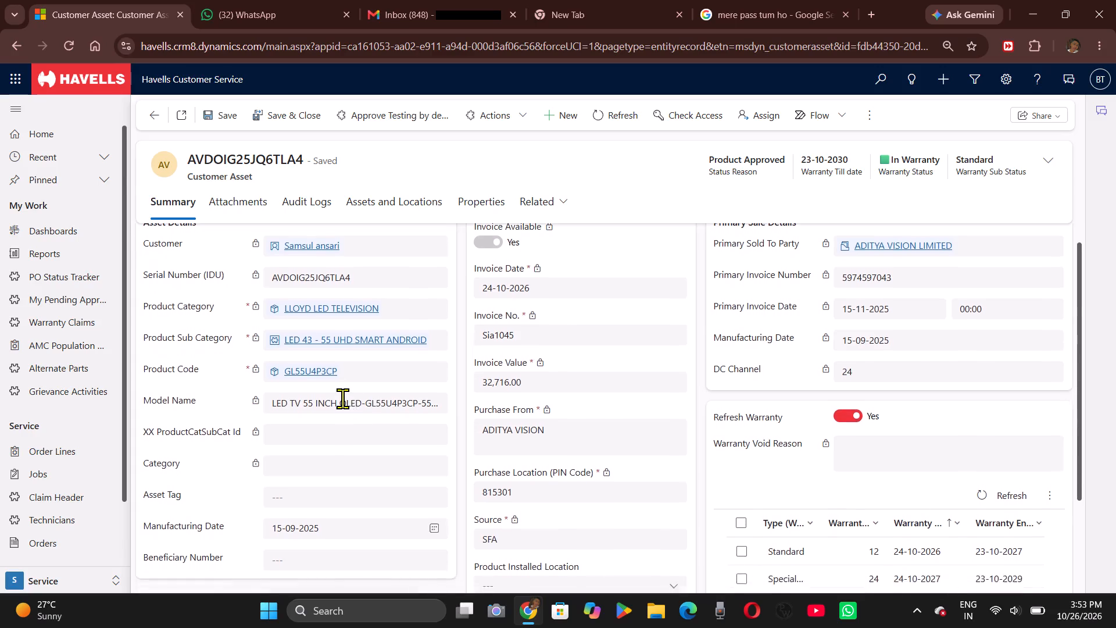
{"action": "scroll", "coordinate": [342, 398], "scroll_direction": "down", "scroll_amount": 2}
{"action": "scroll", "coordinate": [342, 398], "scroll_direction": "up", "scroll_amount": 1}
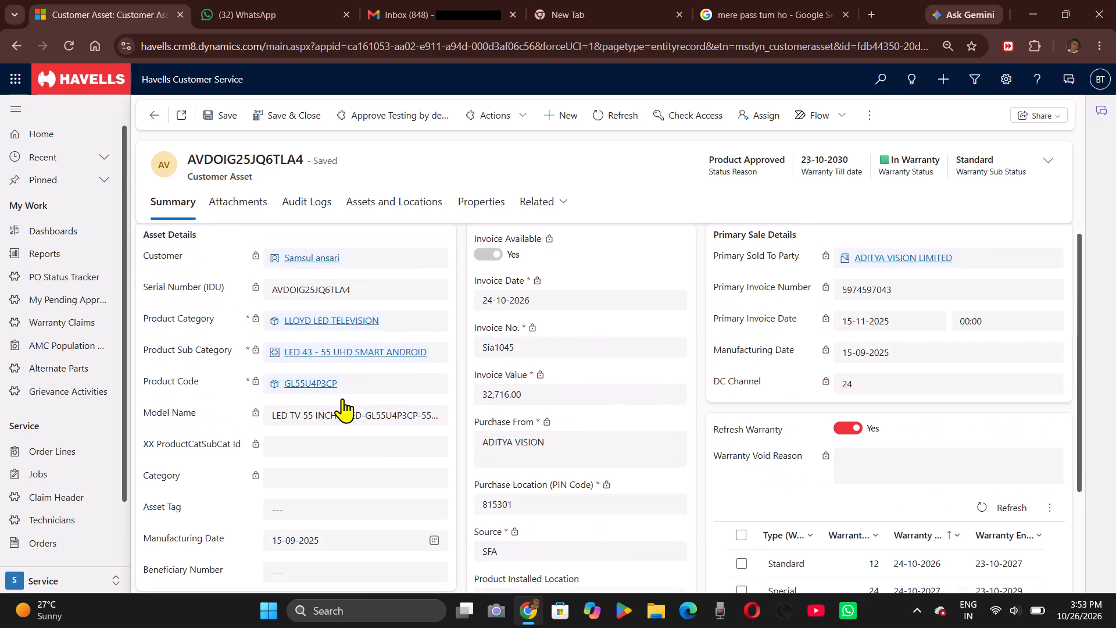
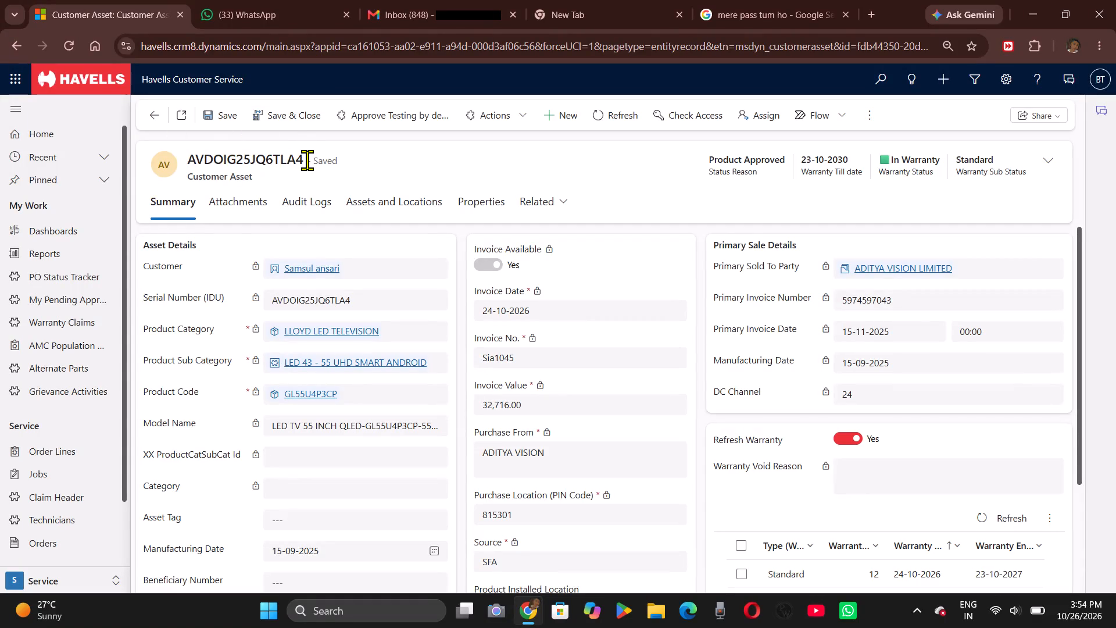
{"action": "left_click_drag", "start_coordinate": [304, 159], "coordinate": [187, 157]}
{"action": "key", "text": "ctrl+c"}
{"action": "key", "text": "ctrl+c"}
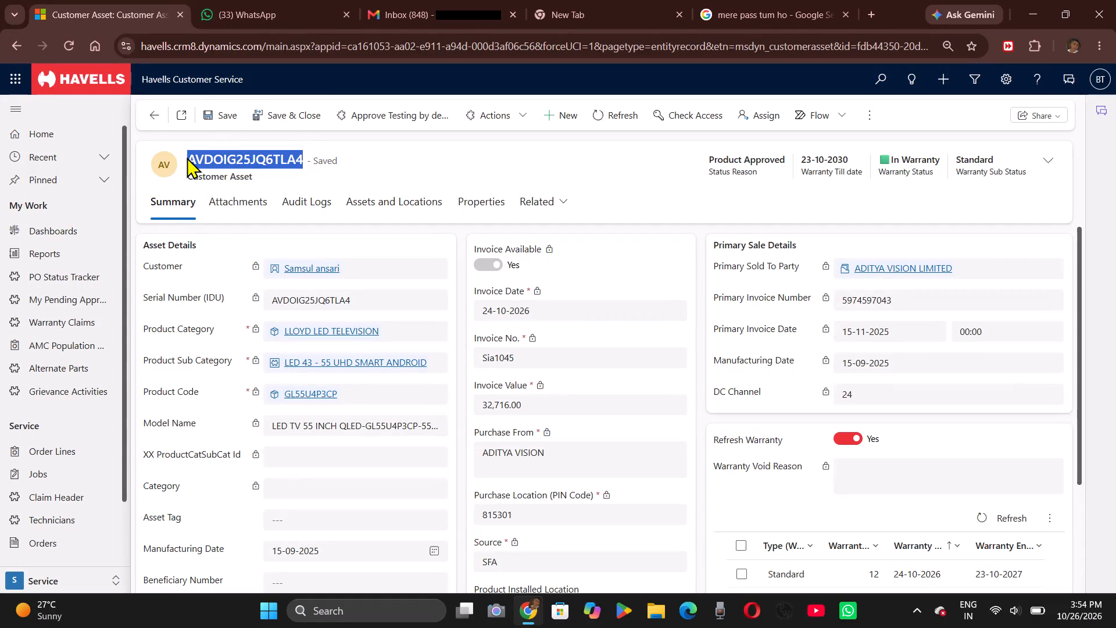
{"action": "left_click", "coordinate": [151, 102]}
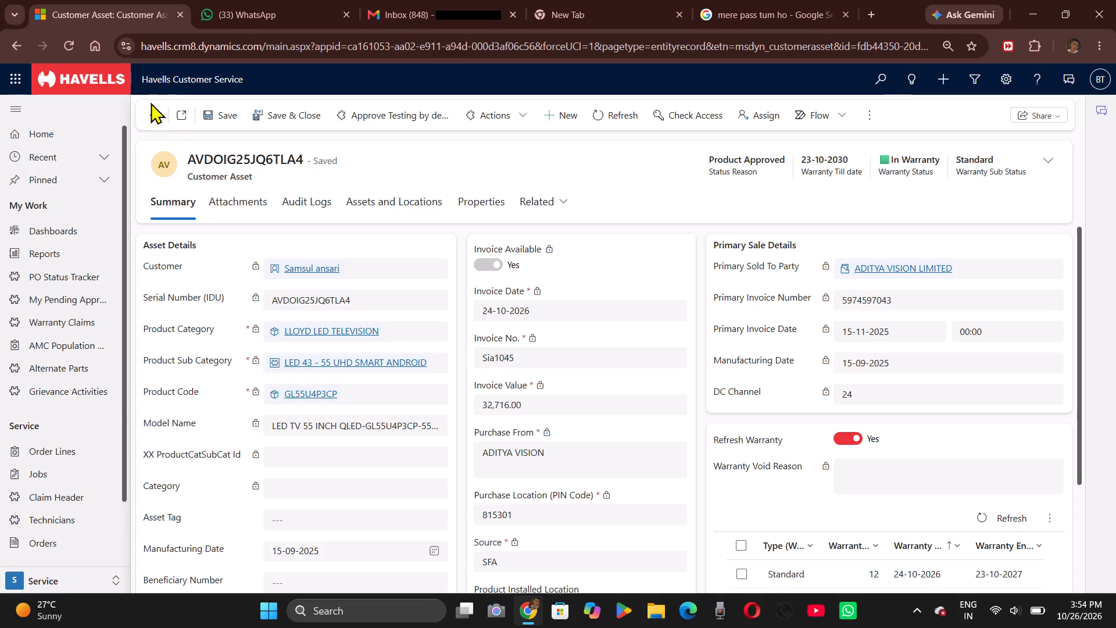
{"action": "left_click", "coordinate": [154, 110]}
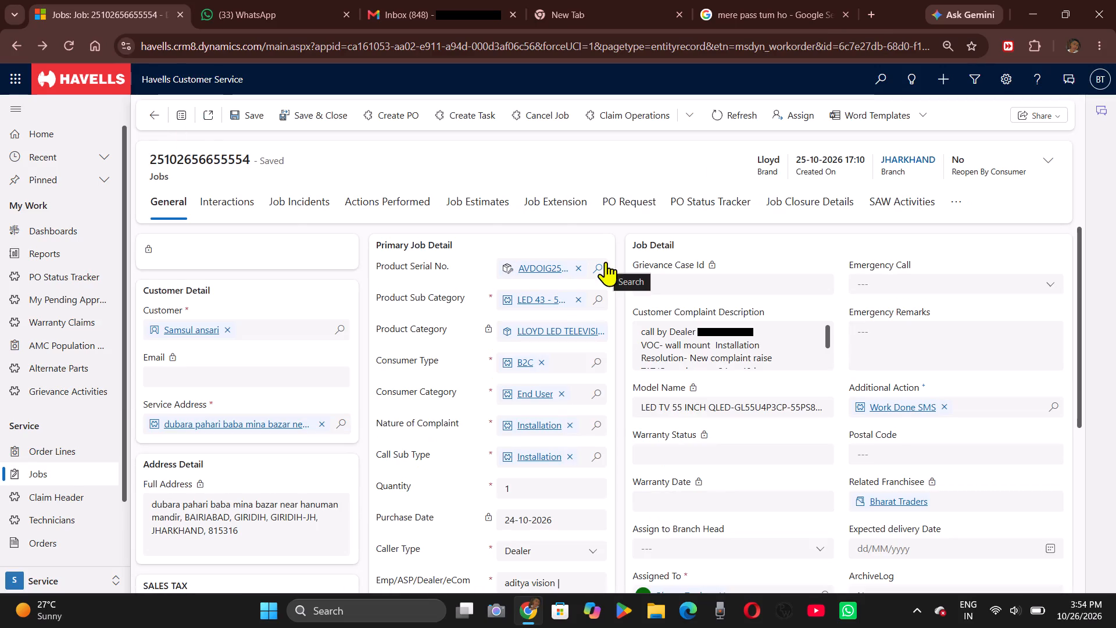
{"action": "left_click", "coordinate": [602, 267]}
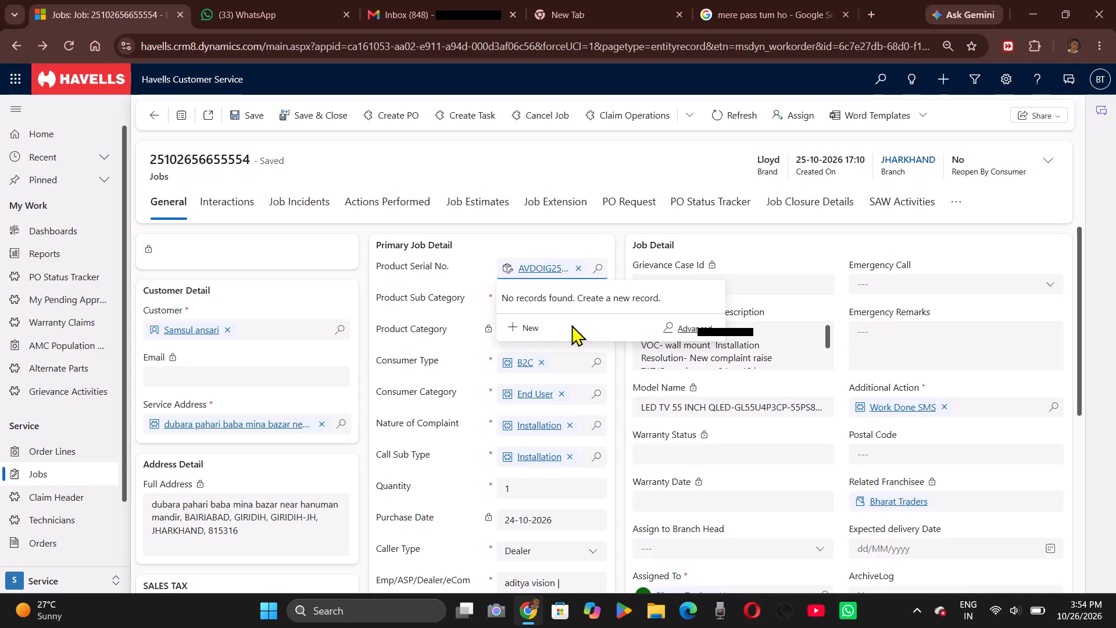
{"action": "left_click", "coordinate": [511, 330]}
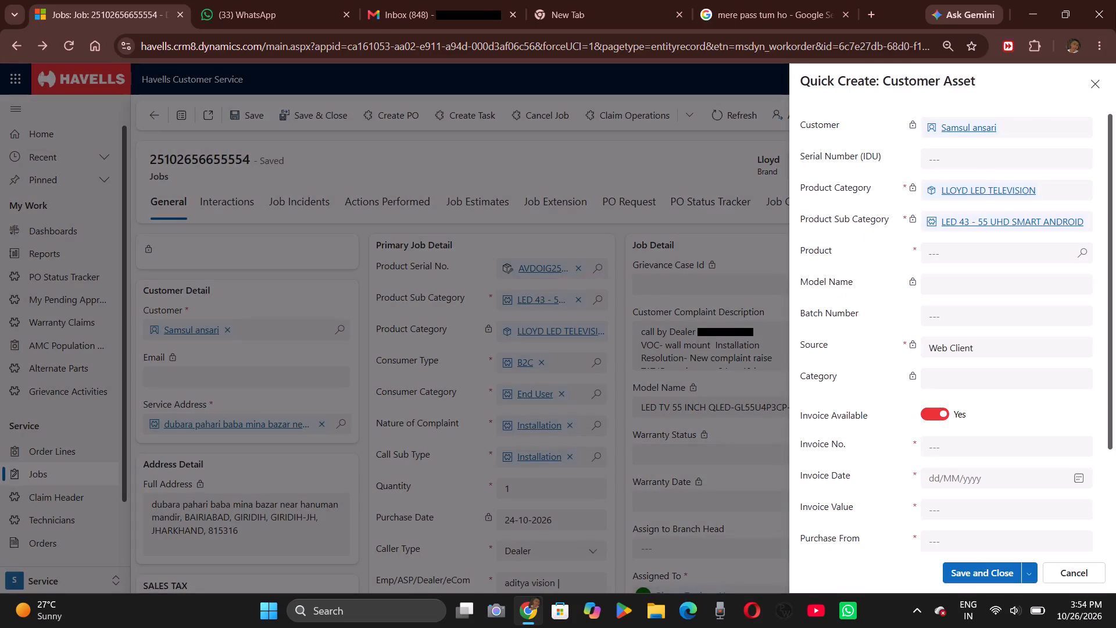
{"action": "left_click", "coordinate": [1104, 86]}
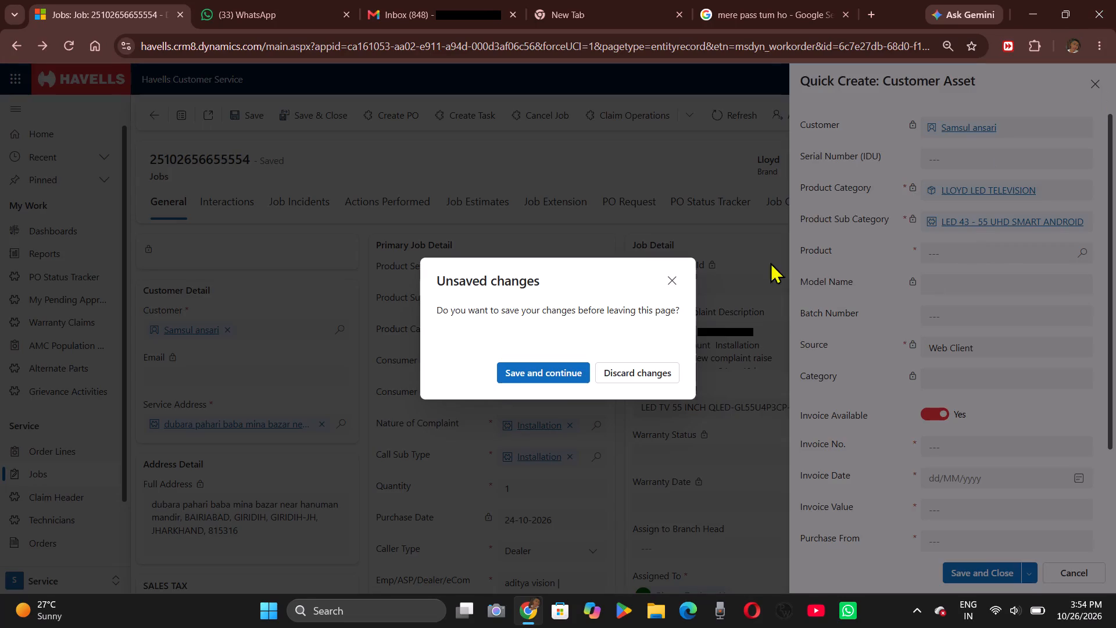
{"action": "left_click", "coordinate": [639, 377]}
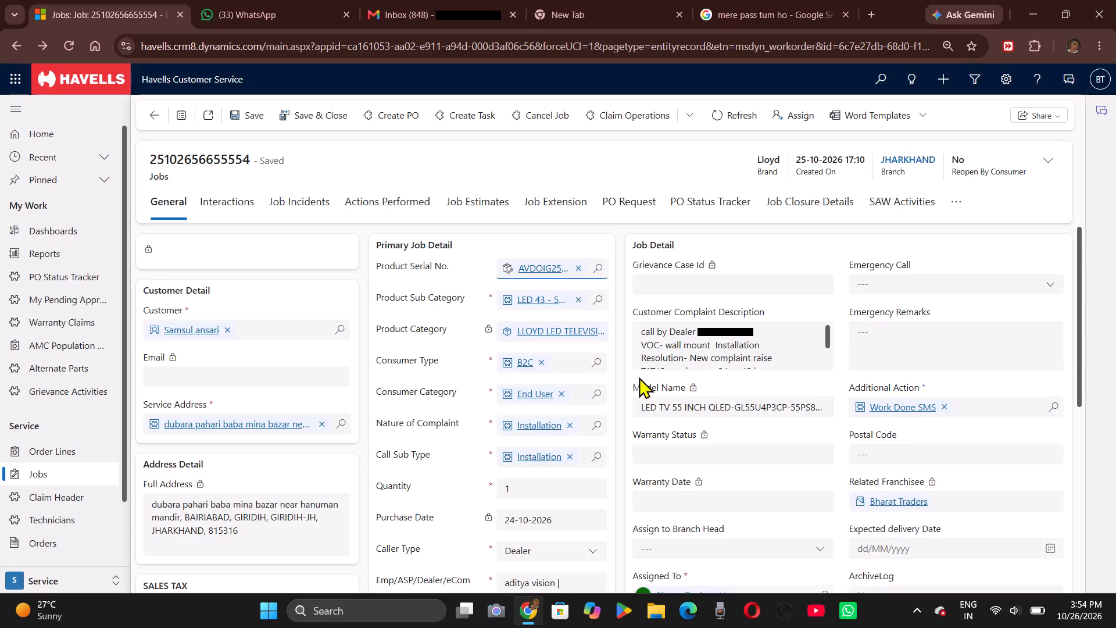
Review the job's general details, including its complaint, warranty and assignment fields and the technicians available for assignment.
{"action": "scroll", "coordinate": [549, 376], "scroll_direction": "down", "scroll_amount": 2}
{"action": "scroll", "coordinate": [639, 406], "scroll_direction": "down", "scroll_amount": 1}
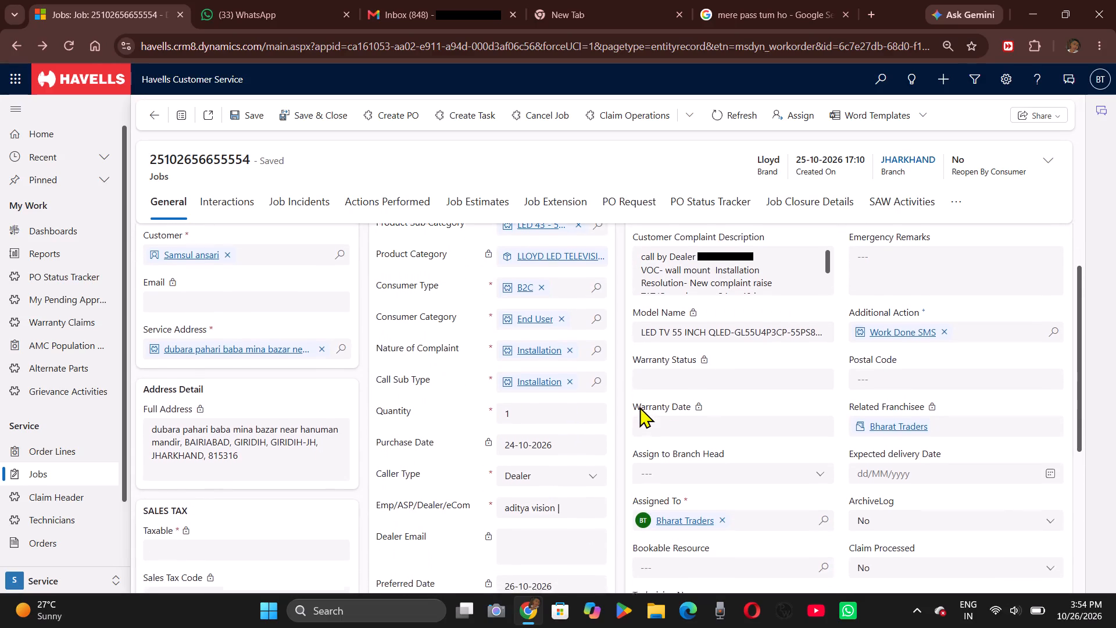
{"action": "scroll", "coordinate": [639, 406], "scroll_direction": "down", "scroll_amount": 1}
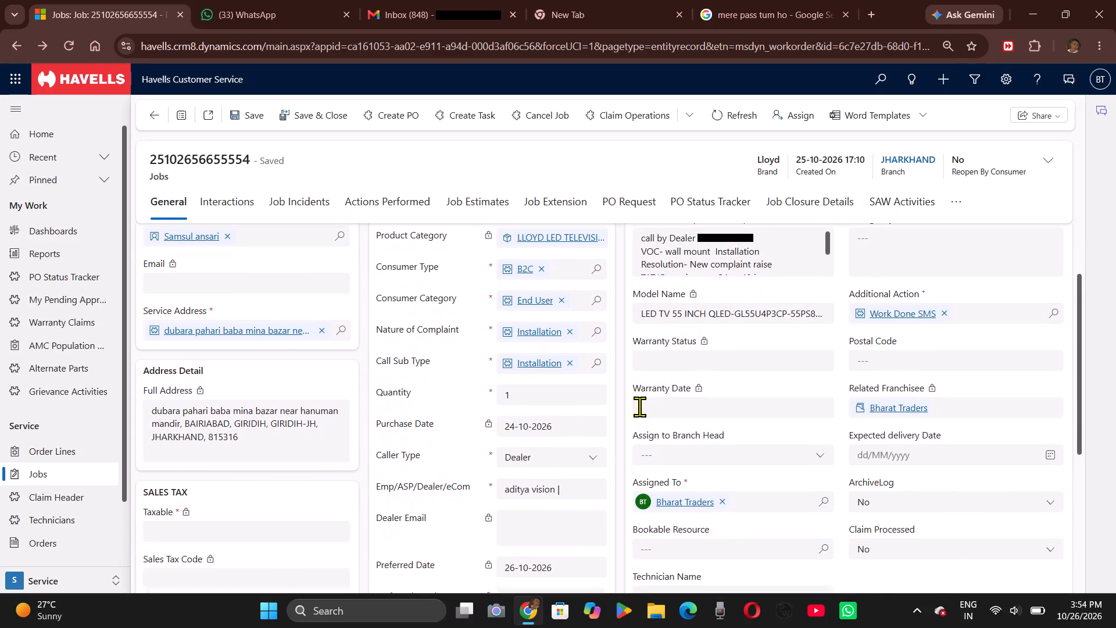
{"action": "scroll", "coordinate": [639, 406], "scroll_direction": "down", "scroll_amount": 1}
{"action": "scroll", "coordinate": [639, 406], "scroll_direction": "up", "scroll_amount": 3}
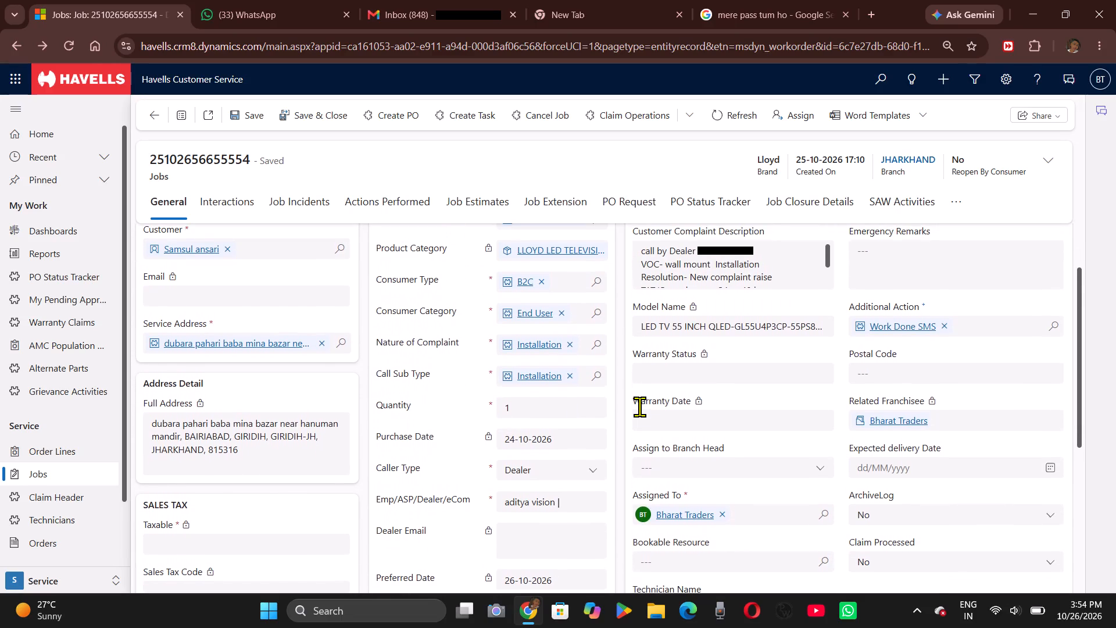
{"action": "scroll", "coordinate": [639, 406], "scroll_direction": "up", "scroll_amount": 2}
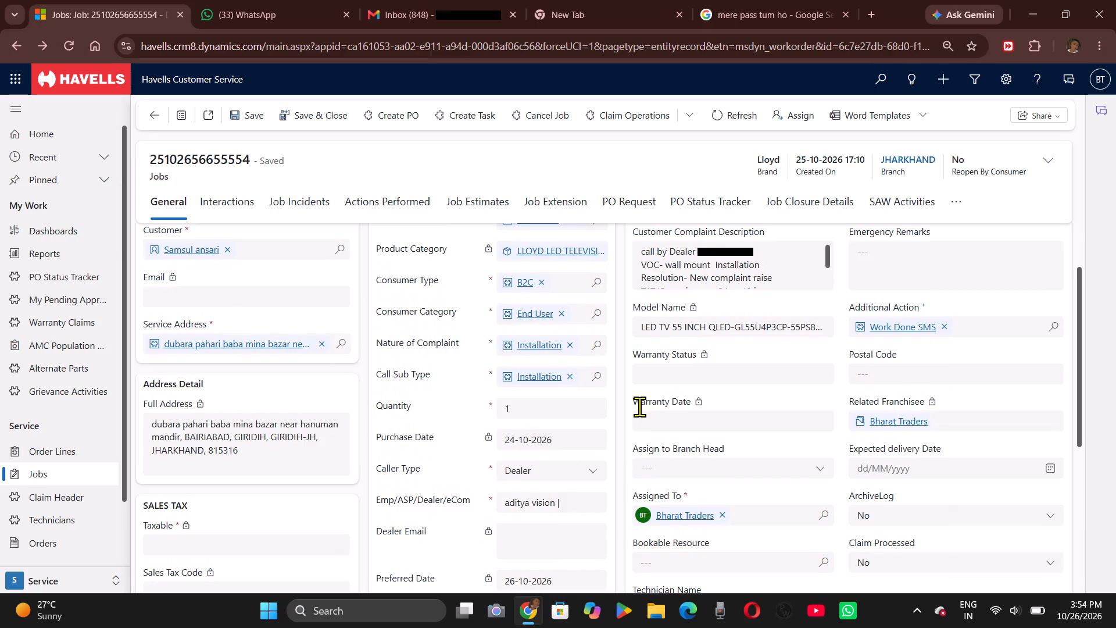
{"action": "scroll", "coordinate": [639, 406], "scroll_direction": "up", "scroll_amount": 3}
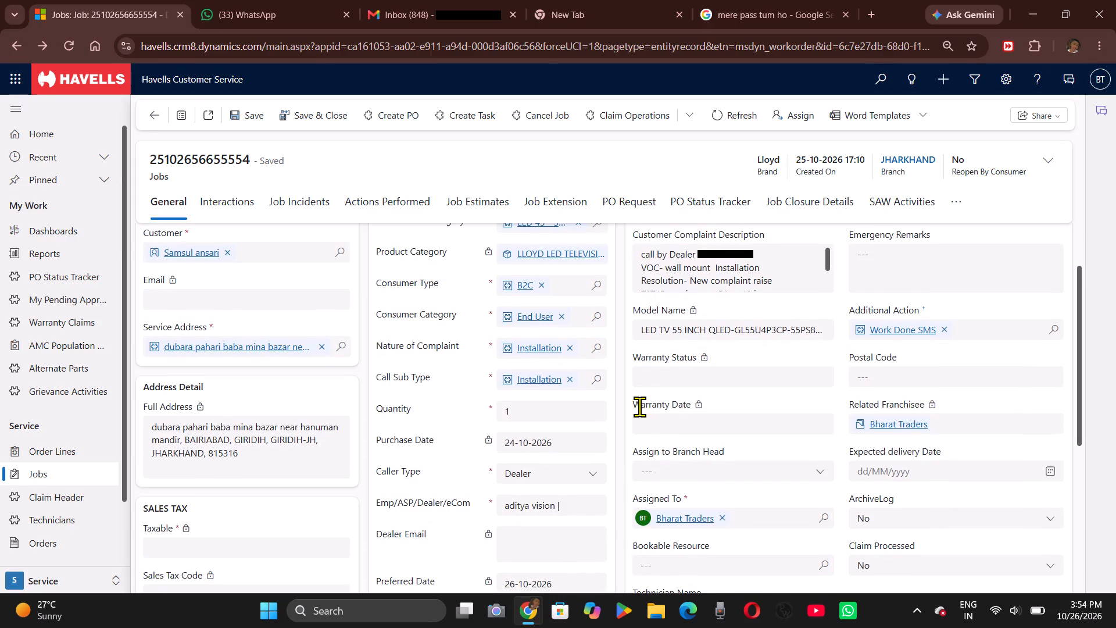
{"action": "scroll", "coordinate": [639, 406], "scroll_direction": "up", "scroll_amount": 5}
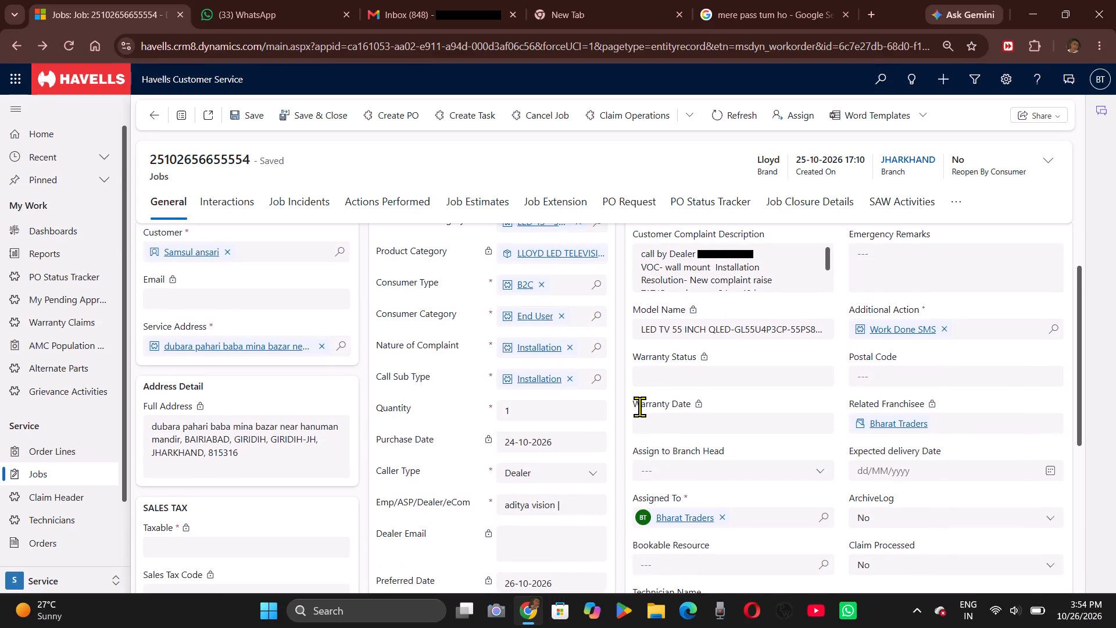
{"action": "scroll", "coordinate": [639, 406], "scroll_direction": "up", "scroll_amount": 2}
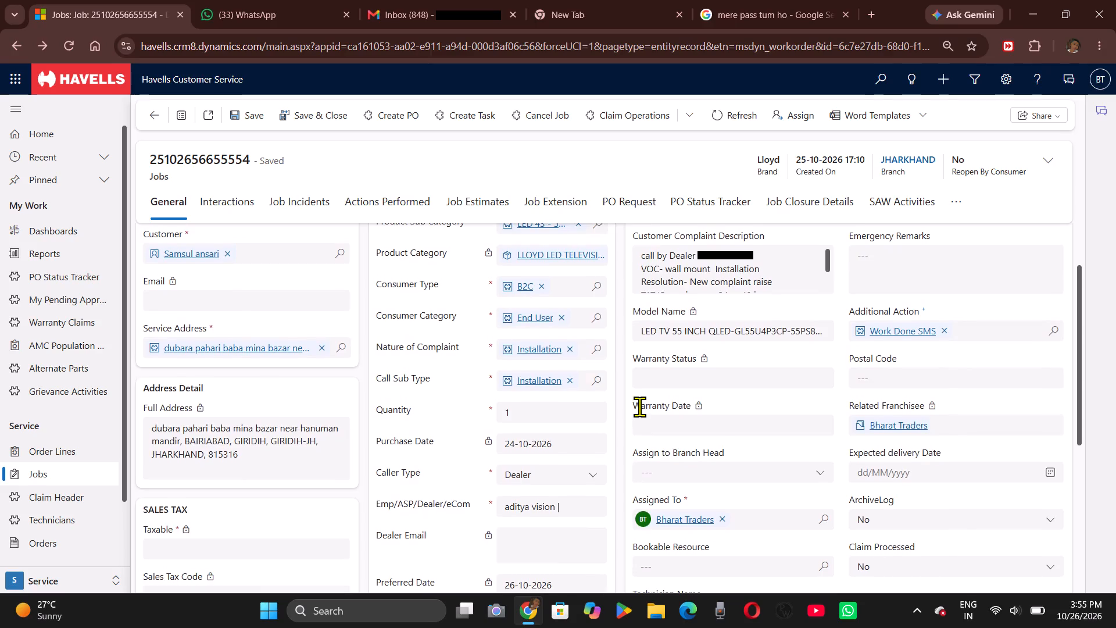
{"action": "scroll", "coordinate": [639, 406], "scroll_direction": "up", "scroll_amount": 1}
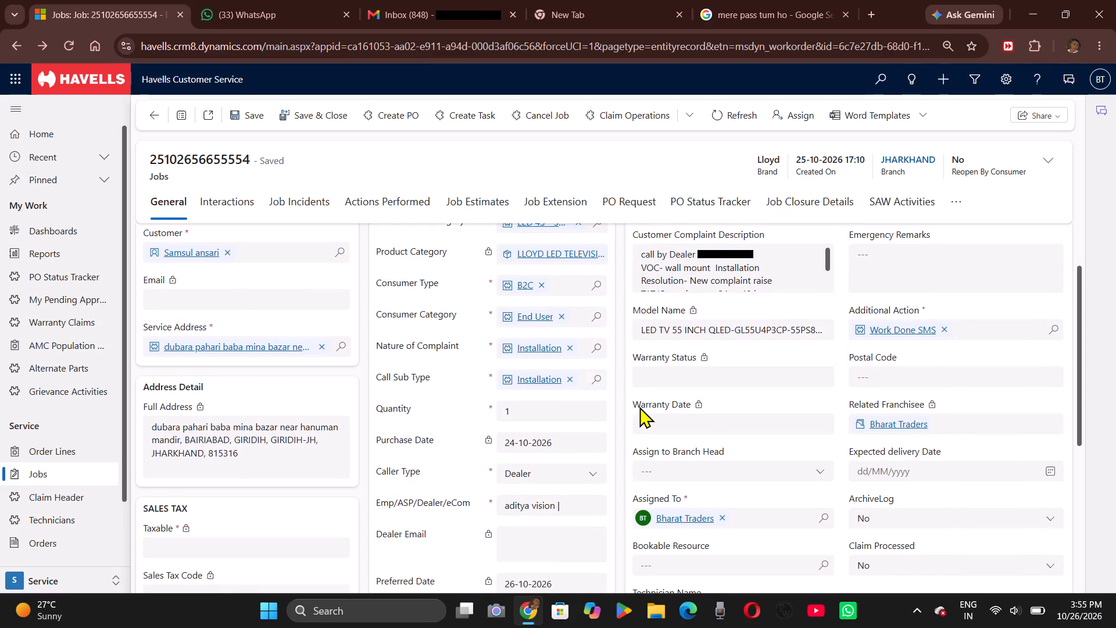
{"action": "left_click", "coordinate": [821, 513]}
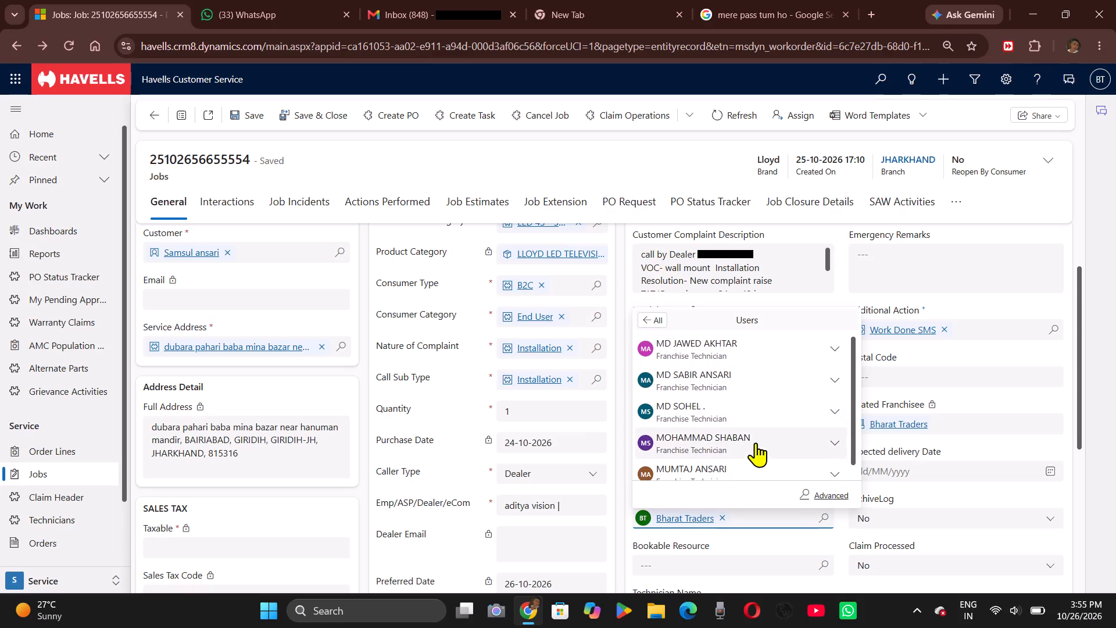
{"action": "left_click", "coordinate": [606, 171]}
Reopen the customer asset linked as the job's product serial, check its attachments timeline, and return to its summary.
{"action": "scroll", "coordinate": [516, 455], "scroll_direction": "up", "scroll_amount": 1}
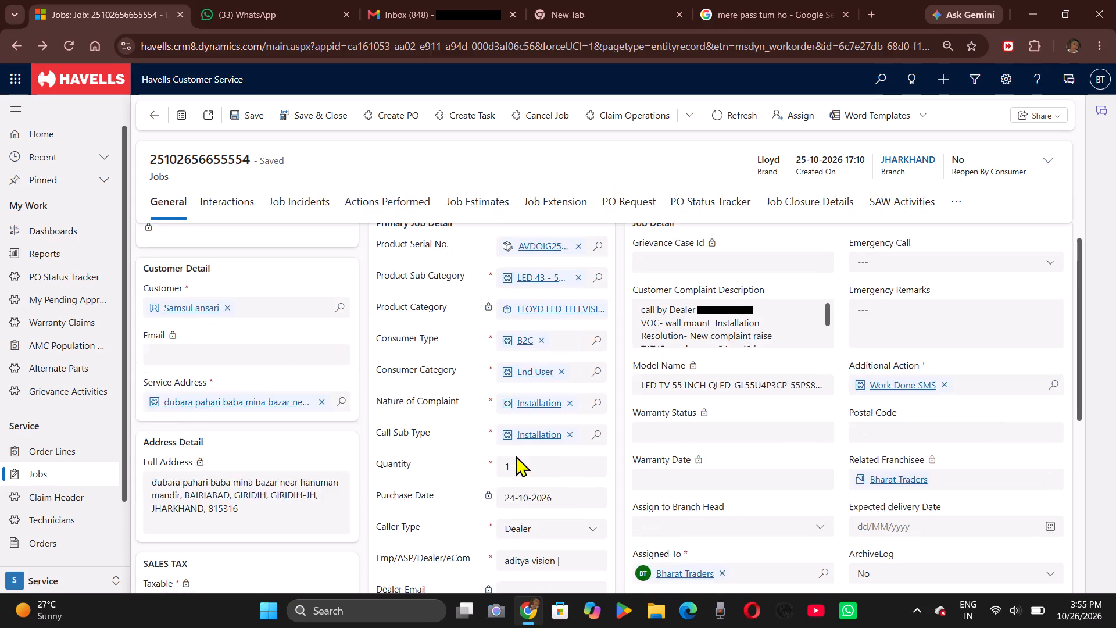
{"action": "left_click", "coordinate": [537, 269]}
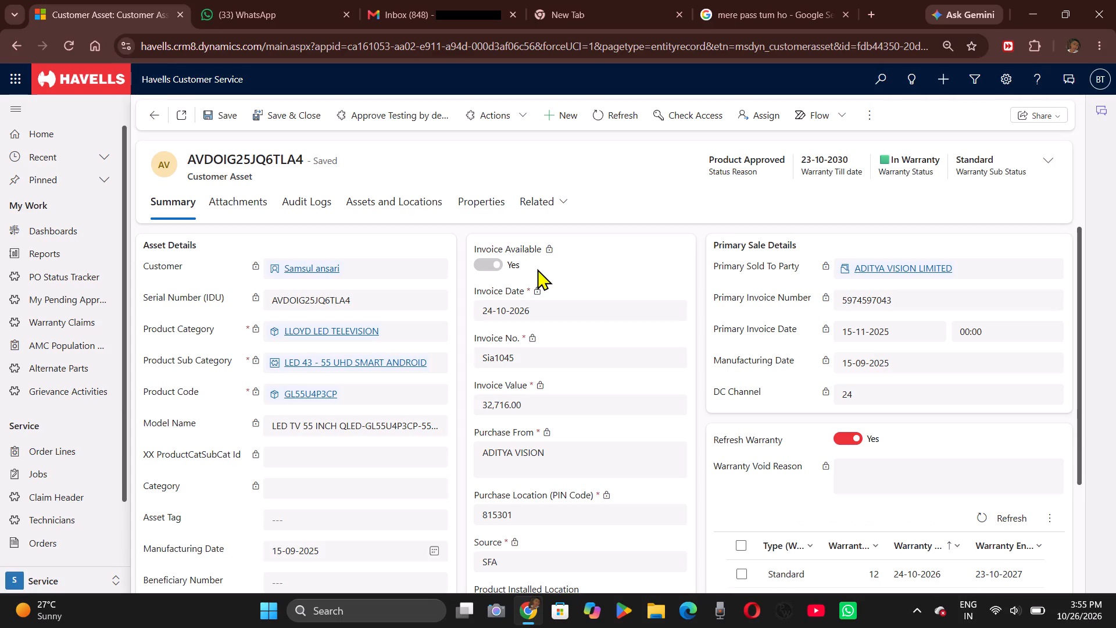
{"action": "left_click", "coordinate": [214, 193]}
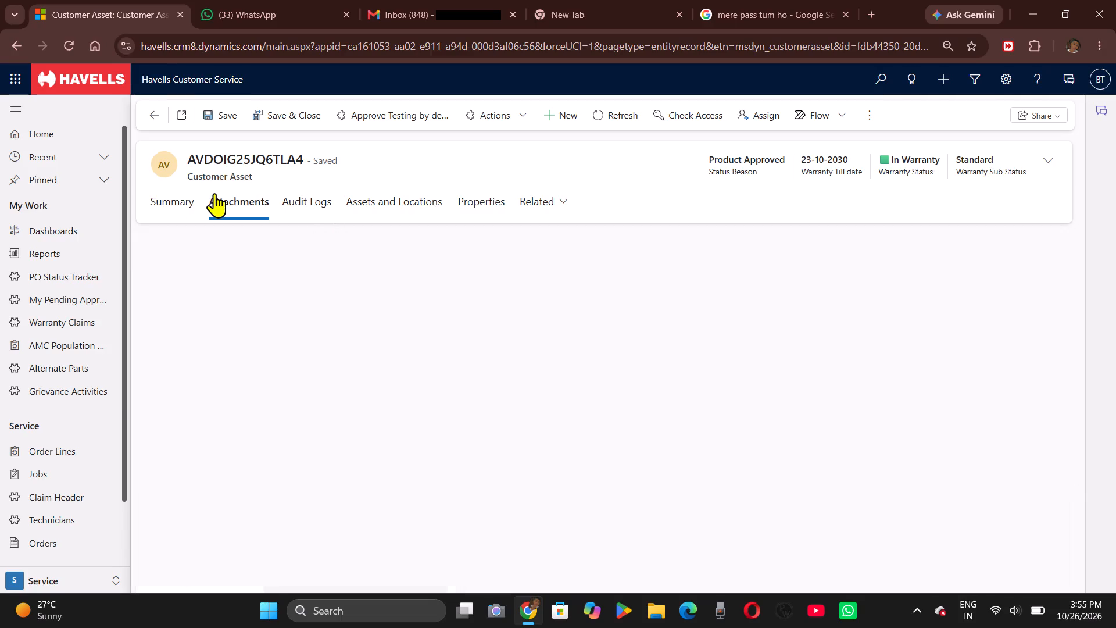
{"action": "left_click", "coordinate": [169, 208]}
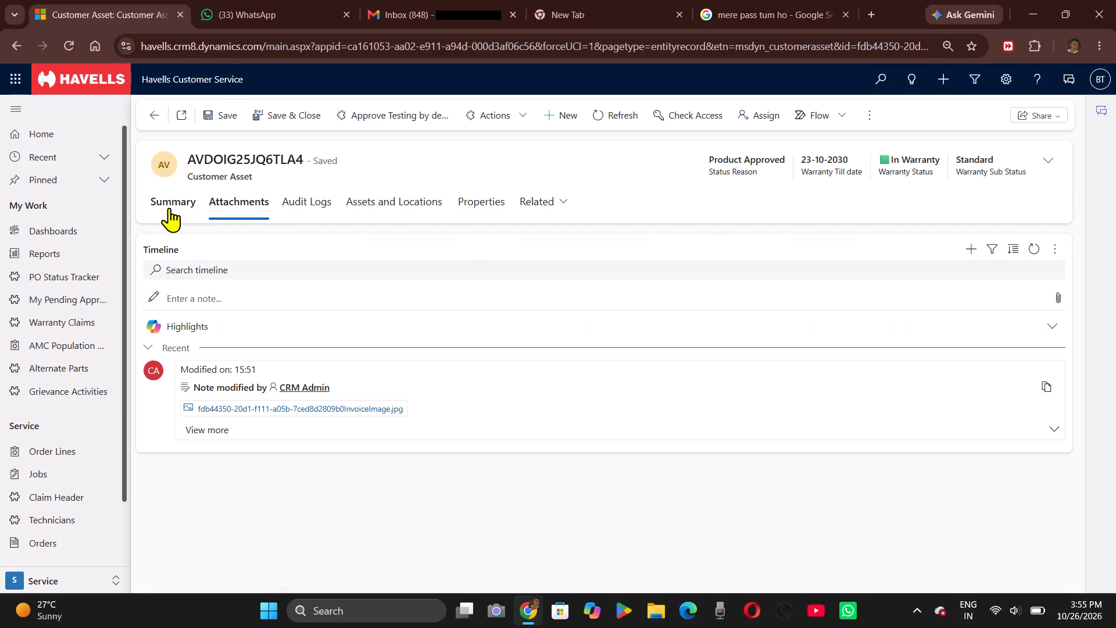
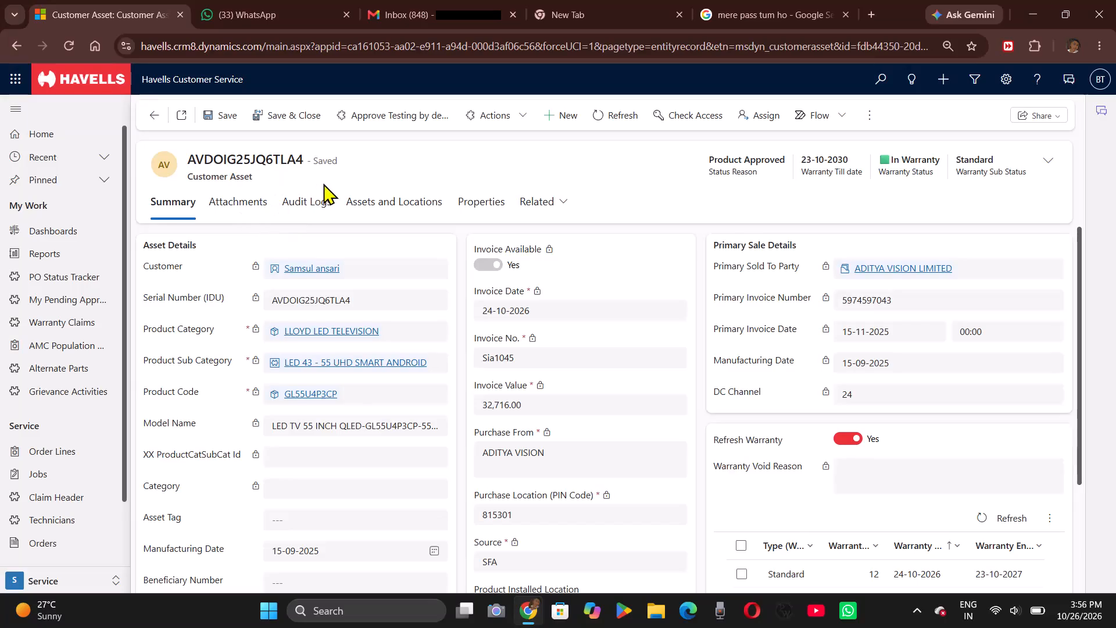
{"action": "scroll", "coordinate": [334, 300], "scroll_direction": "down", "scroll_amount": 2}
{"action": "scroll", "coordinate": [334, 300], "scroll_direction": "up", "scroll_amount": 2}
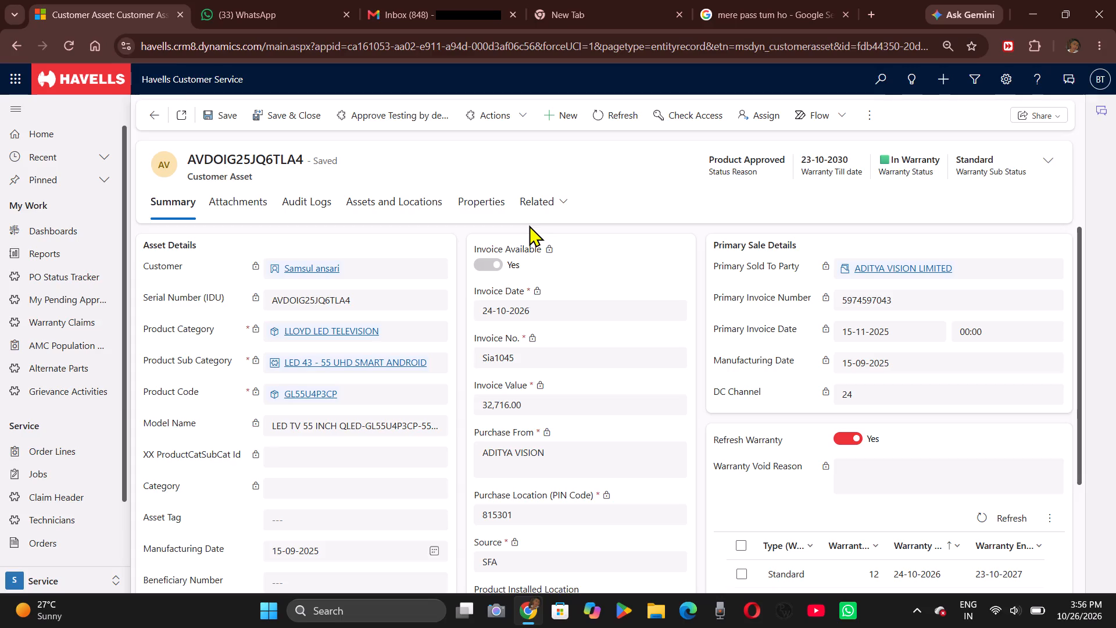
{"action": "left_click", "coordinate": [160, 124]}
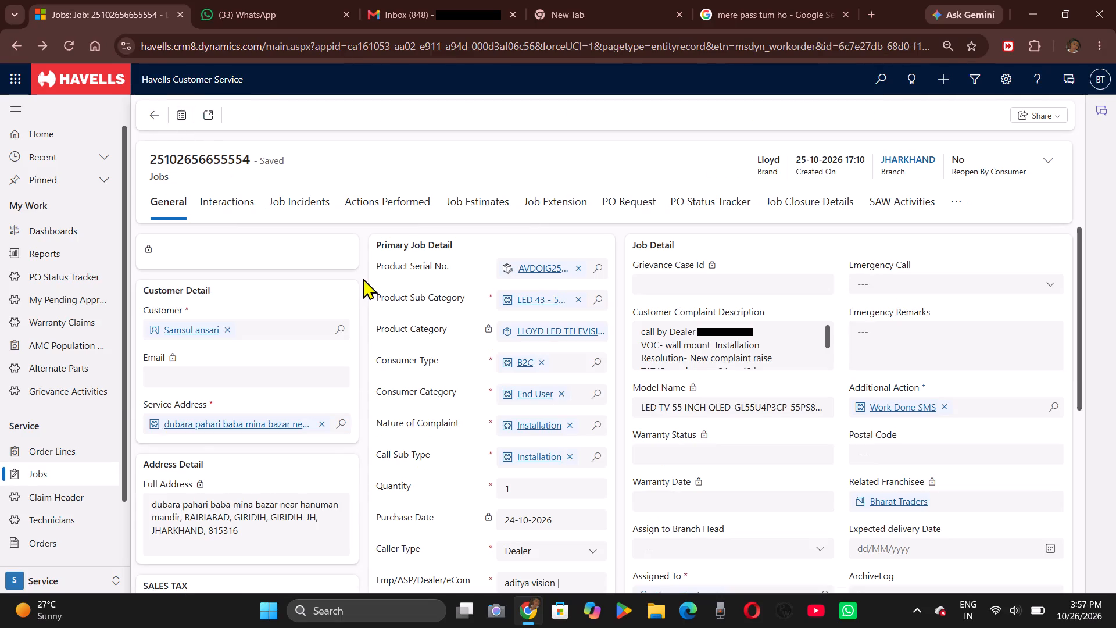
{"action": "scroll", "coordinate": [621, 374], "scroll_direction": "down", "scroll_amount": 1}
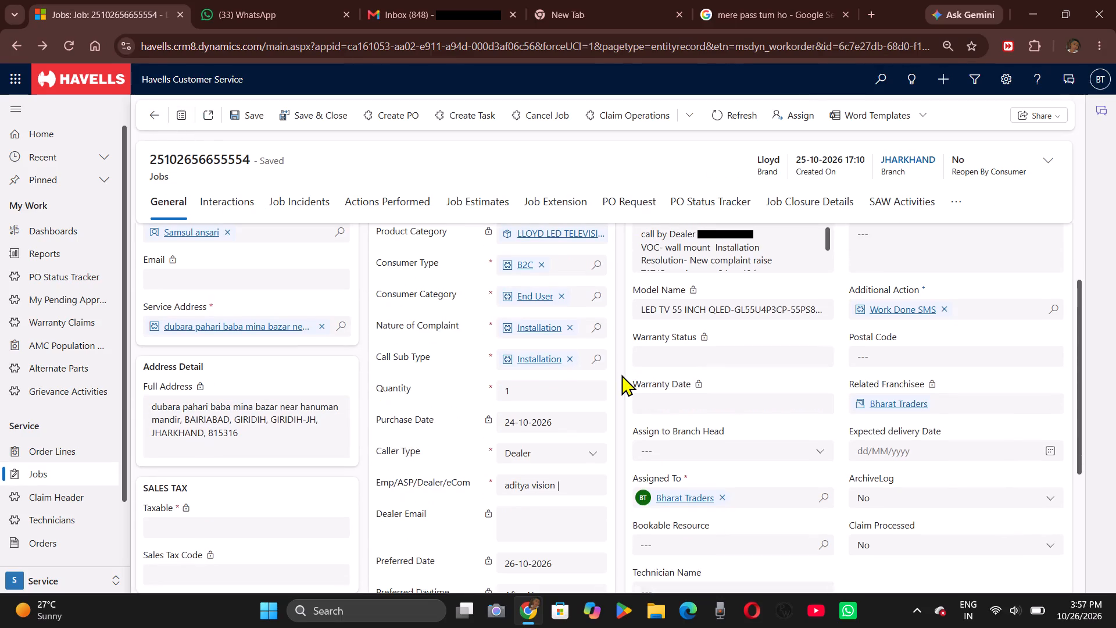
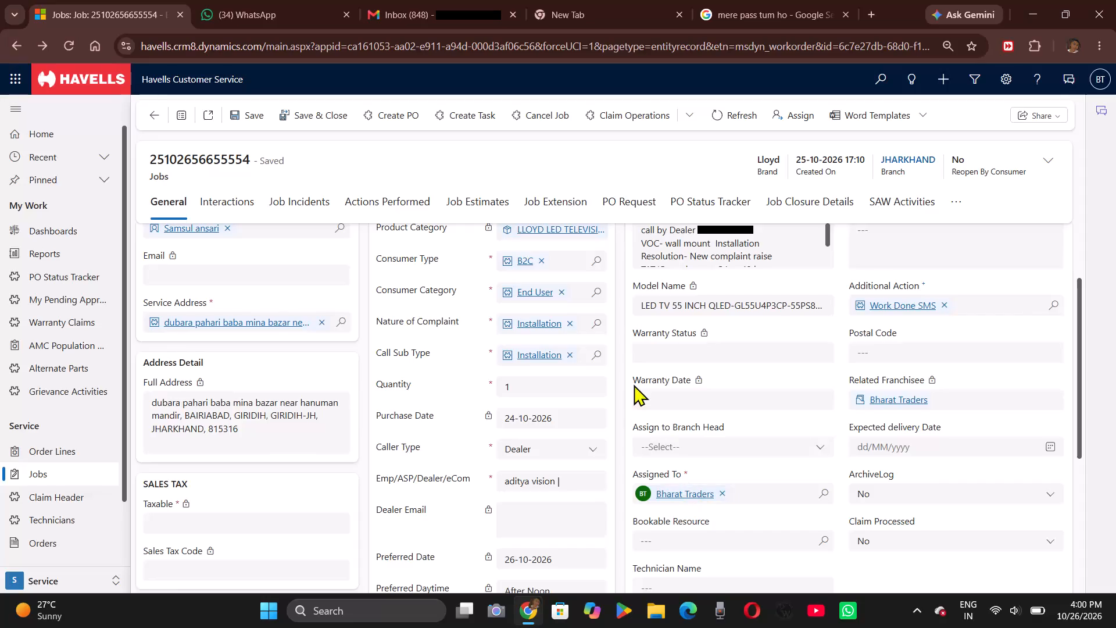
{"action": "scroll", "coordinate": [634, 384], "scroll_direction": "up", "scroll_amount": 2}
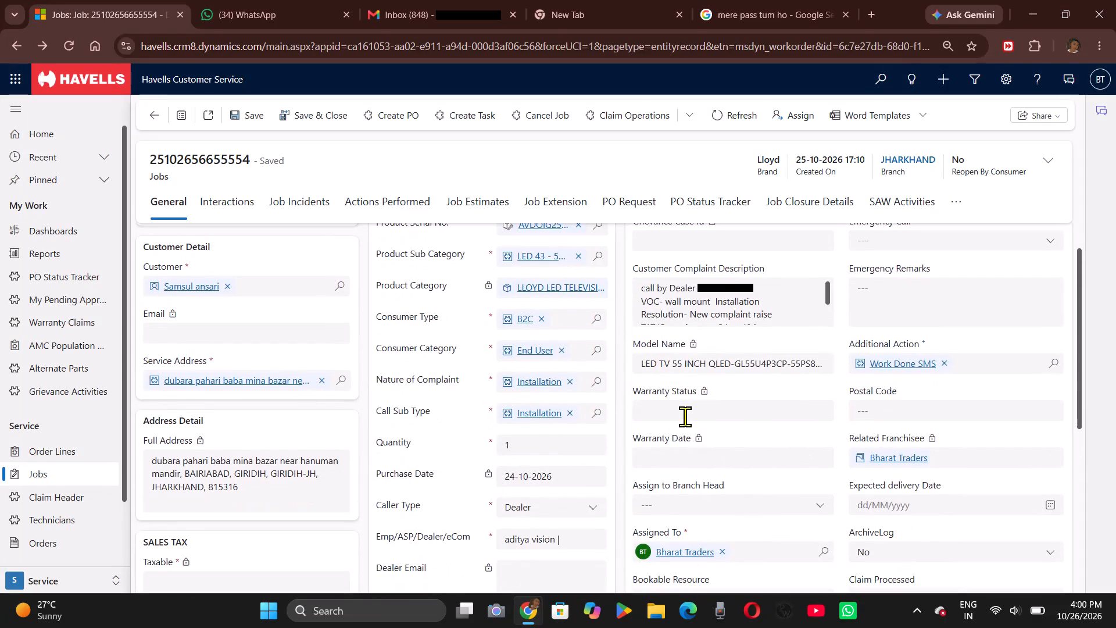
{"action": "scroll", "coordinate": [685, 416], "scroll_direction": "down", "scroll_amount": 1}
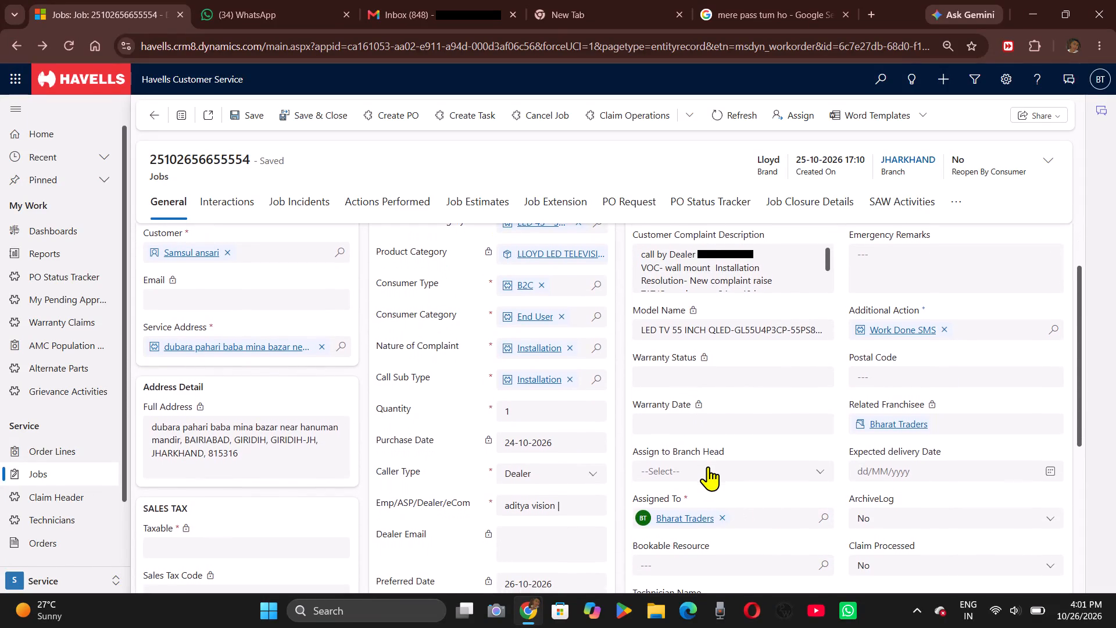
{"action": "left_click", "coordinate": [816, 514]}
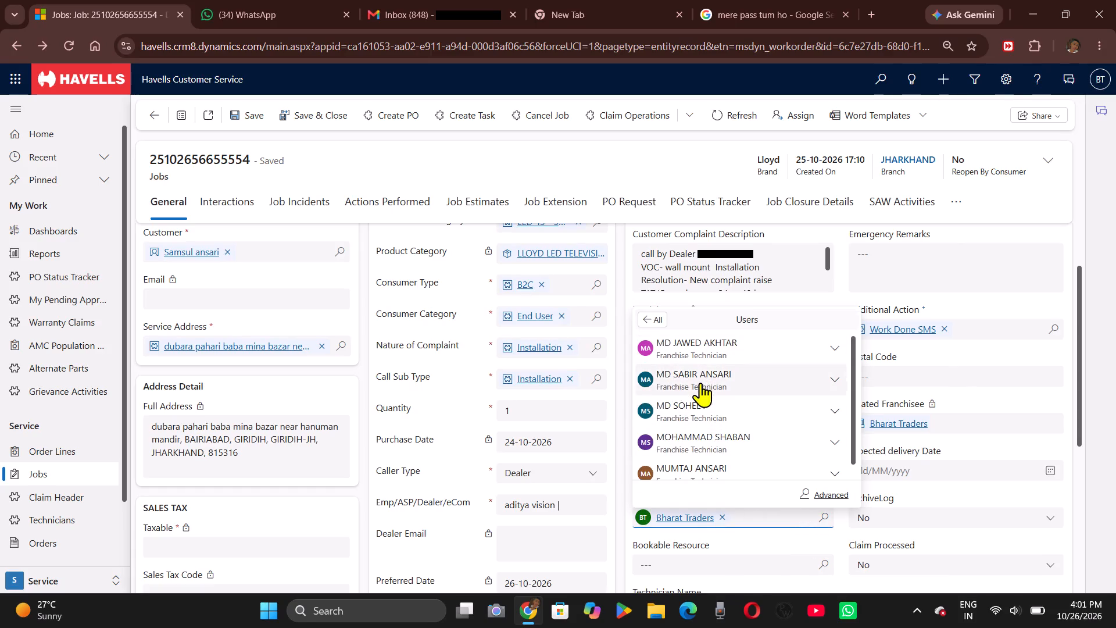
{"action": "left_click", "coordinate": [700, 383]}
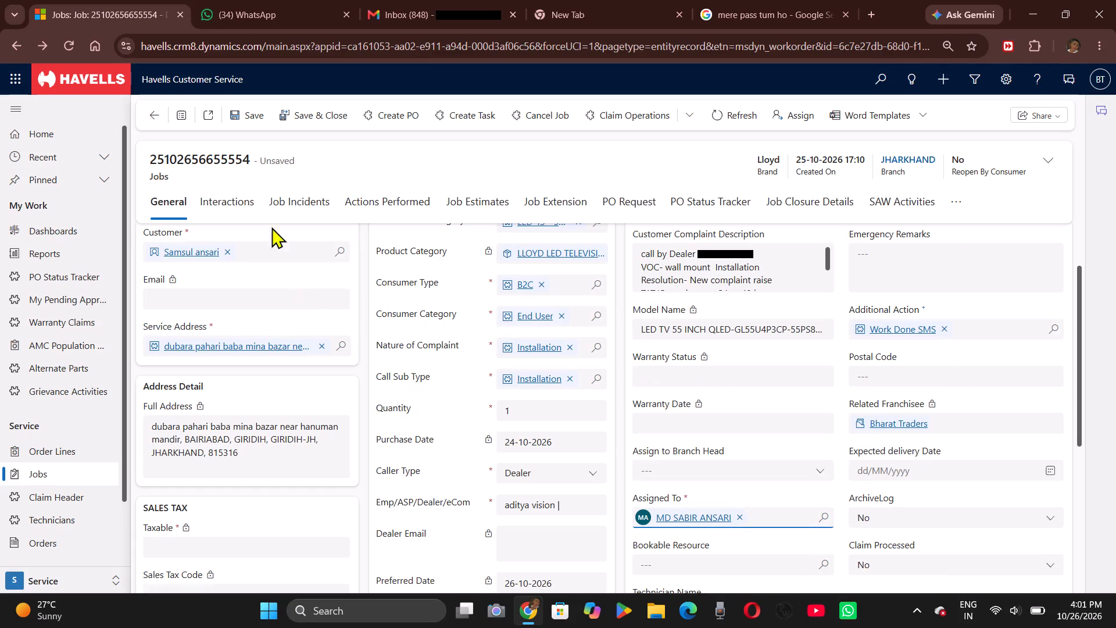
{"action": "left_click", "coordinate": [233, 115]}
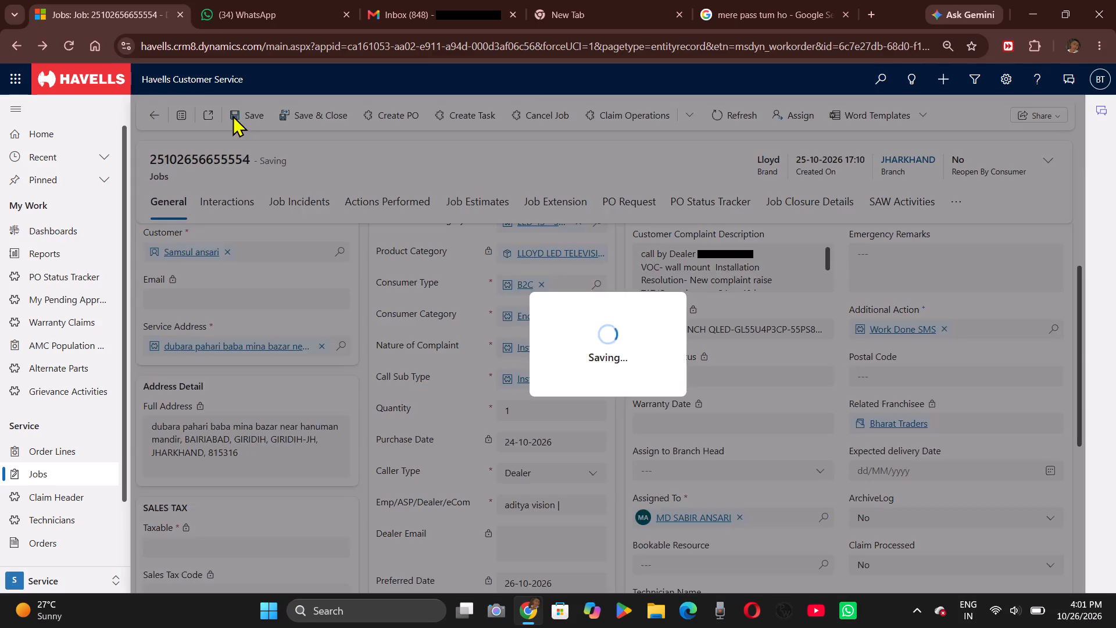
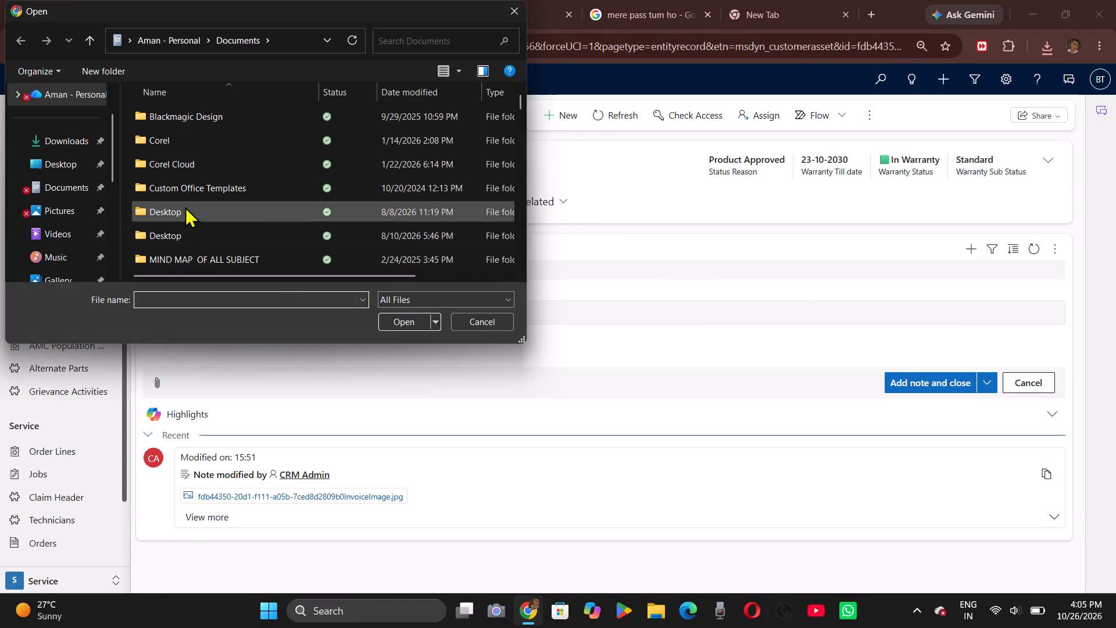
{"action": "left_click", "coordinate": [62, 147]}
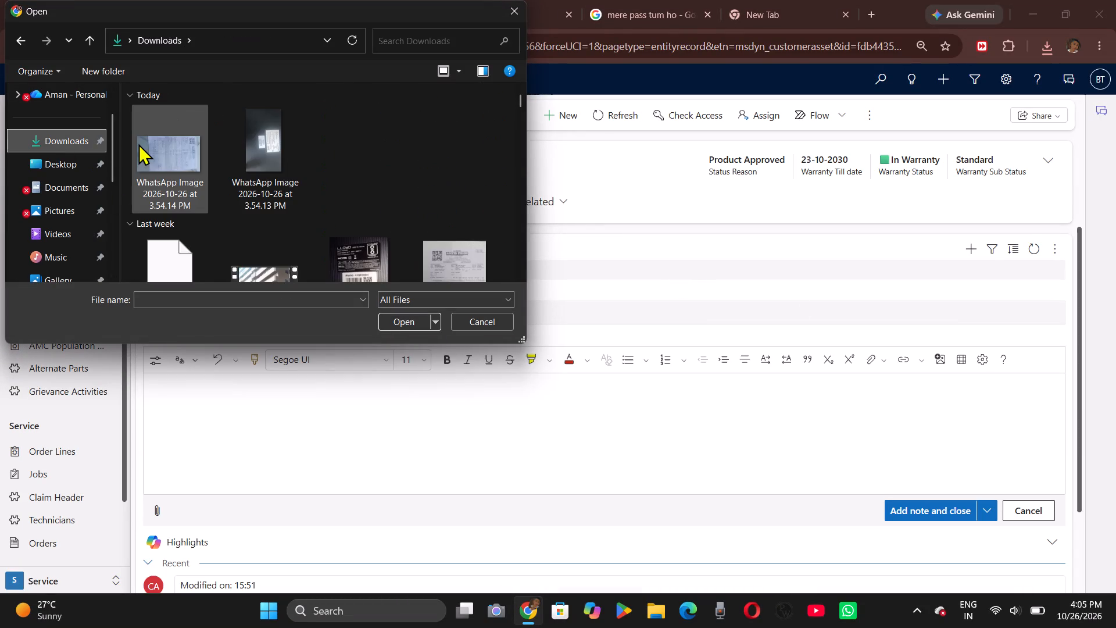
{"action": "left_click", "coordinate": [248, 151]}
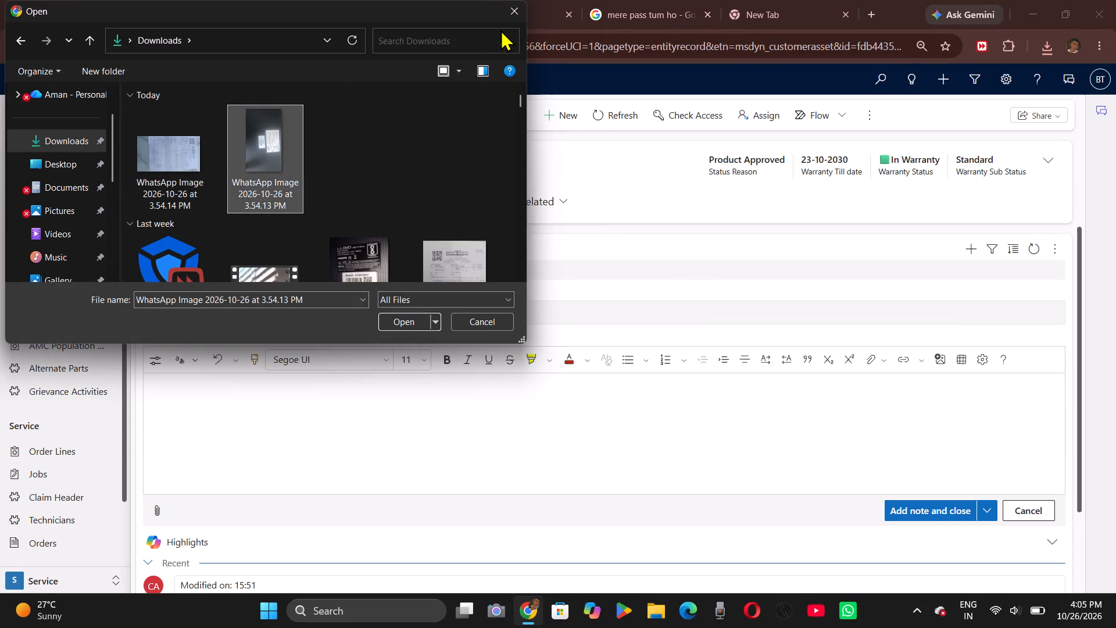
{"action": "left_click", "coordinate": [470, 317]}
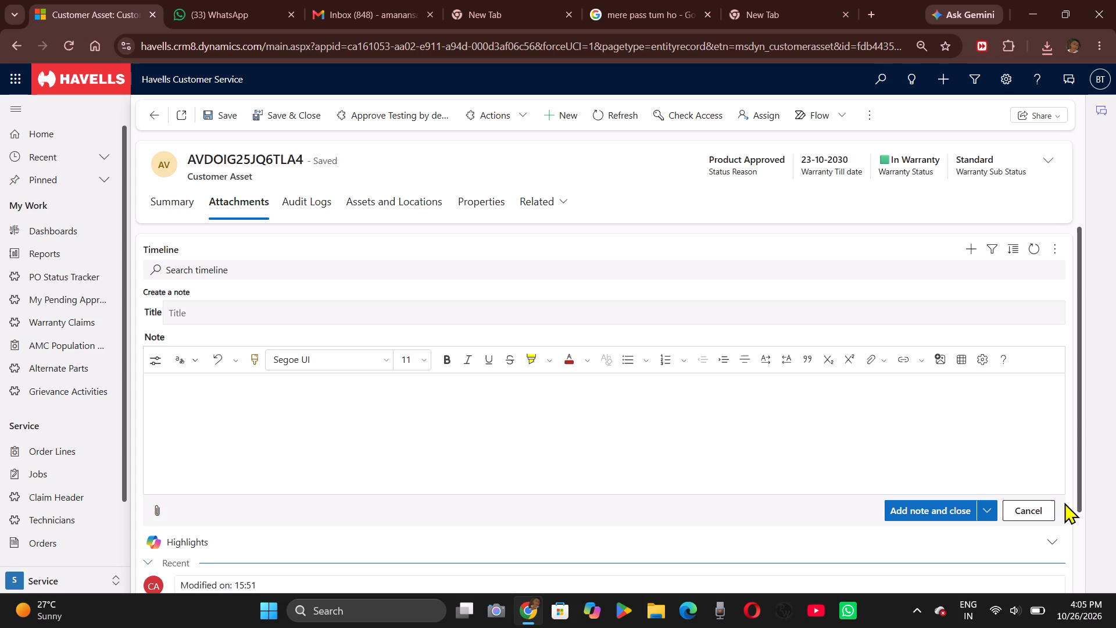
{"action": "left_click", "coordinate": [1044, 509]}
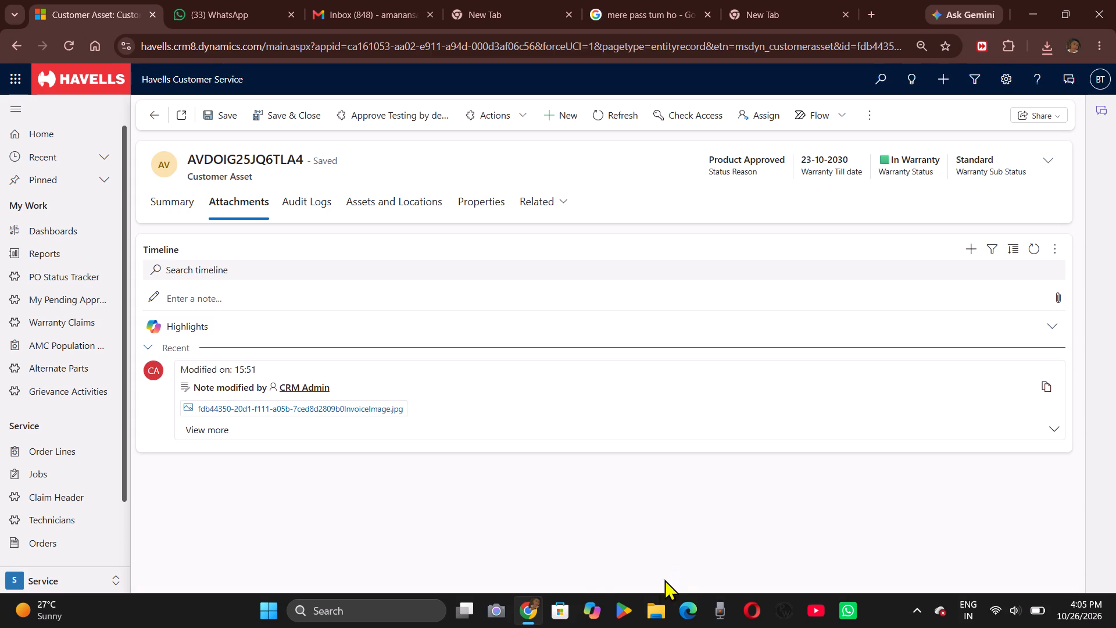
Open WhatsApp Image 2026-10-26 at 3.54.13 PM from the Downloads folder and rotate it until the LLOYD TV label reads upright.
{"action": "left_click", "coordinate": [653, 597]}
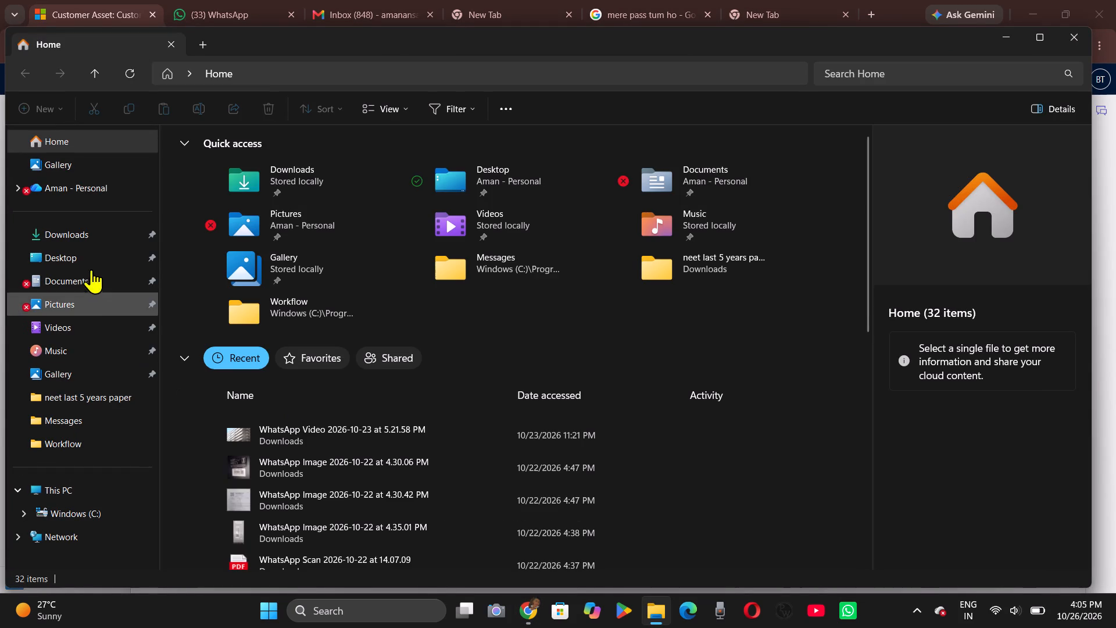
{"action": "left_click", "coordinate": [86, 235]}
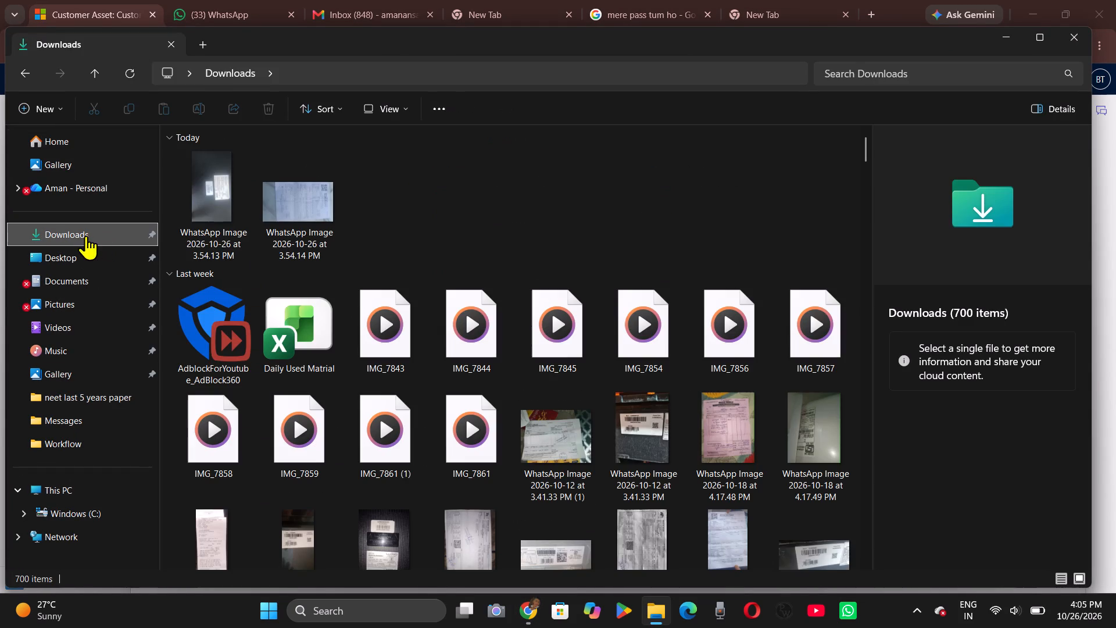
{"action": "triple_click", "coordinate": [224, 178]}
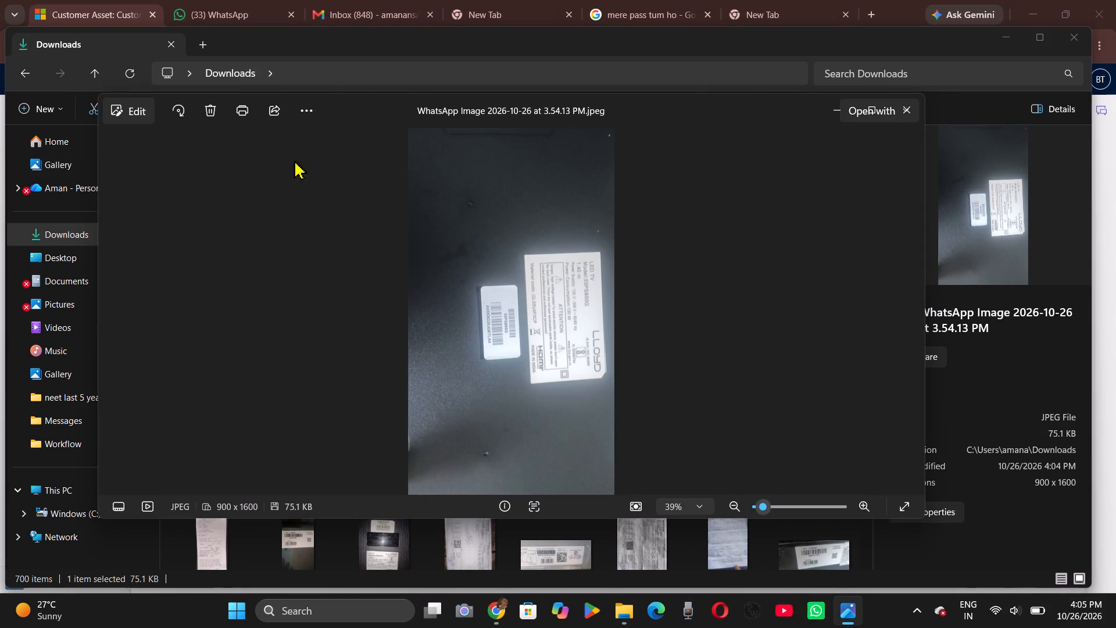
{"action": "left_click", "coordinate": [176, 115]}
{"action": "left_click", "coordinate": [176, 115]}
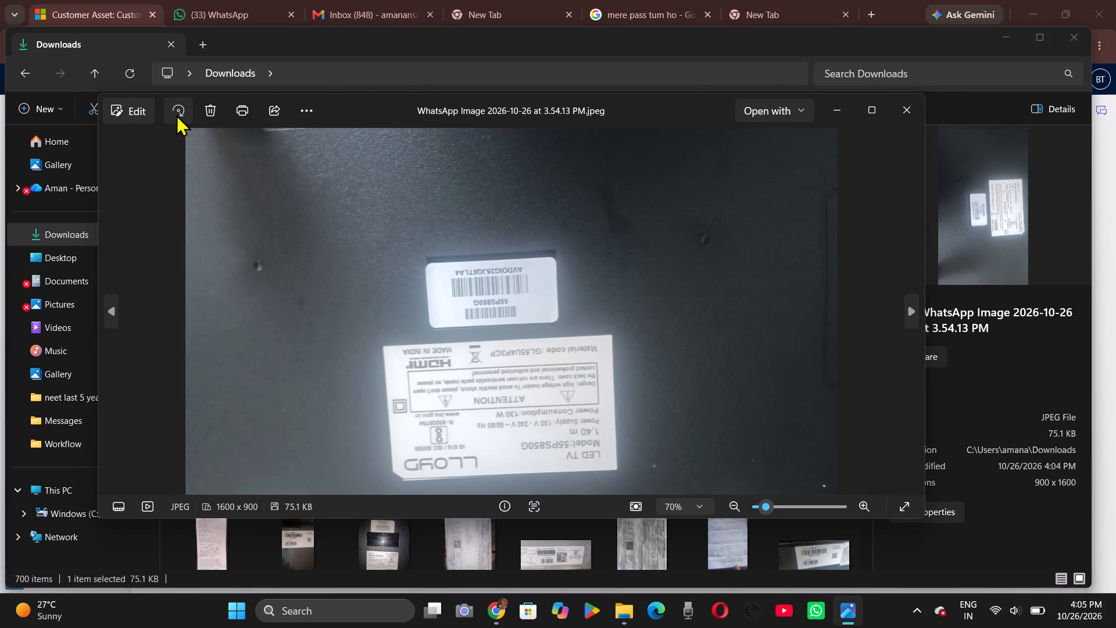
{"action": "left_click", "coordinate": [176, 115]}
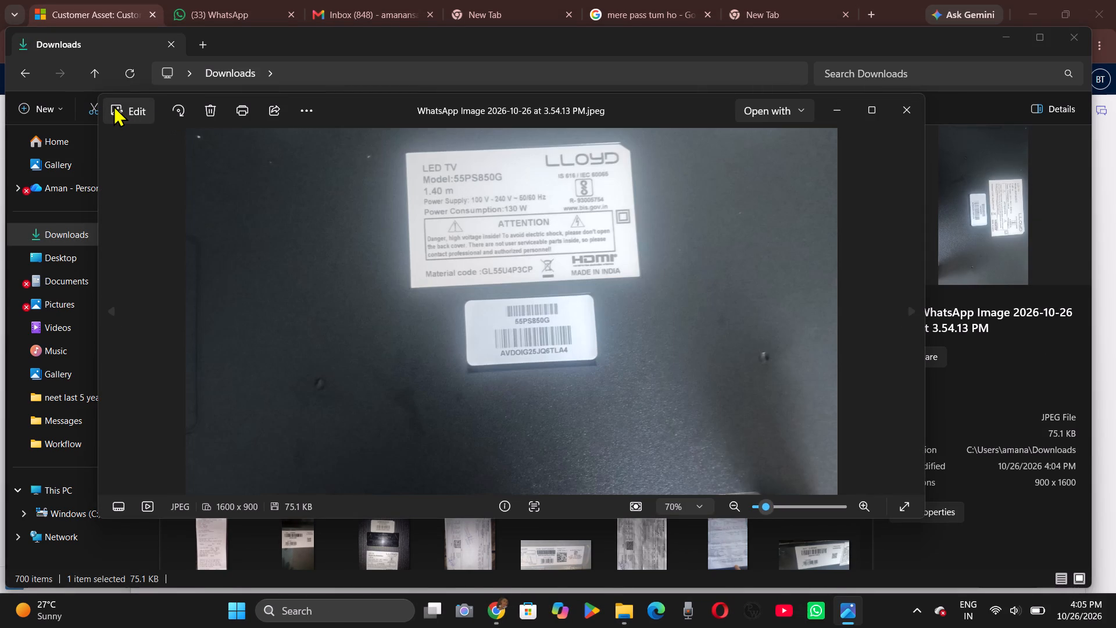
Open the rotated label photo for editing and bring up its light adjustments, such as brightness, exposure and contrast.
{"action": "left_click", "coordinate": [113, 105]}
{"action": "left_click", "coordinate": [130, 107]}
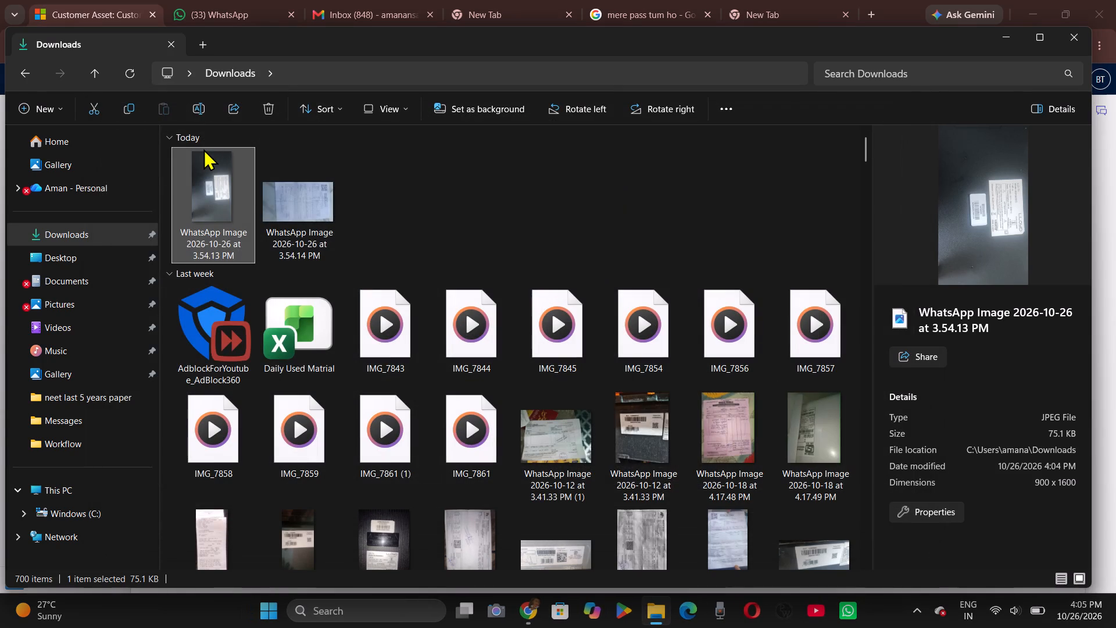
{"action": "triple_click", "coordinate": [210, 191]}
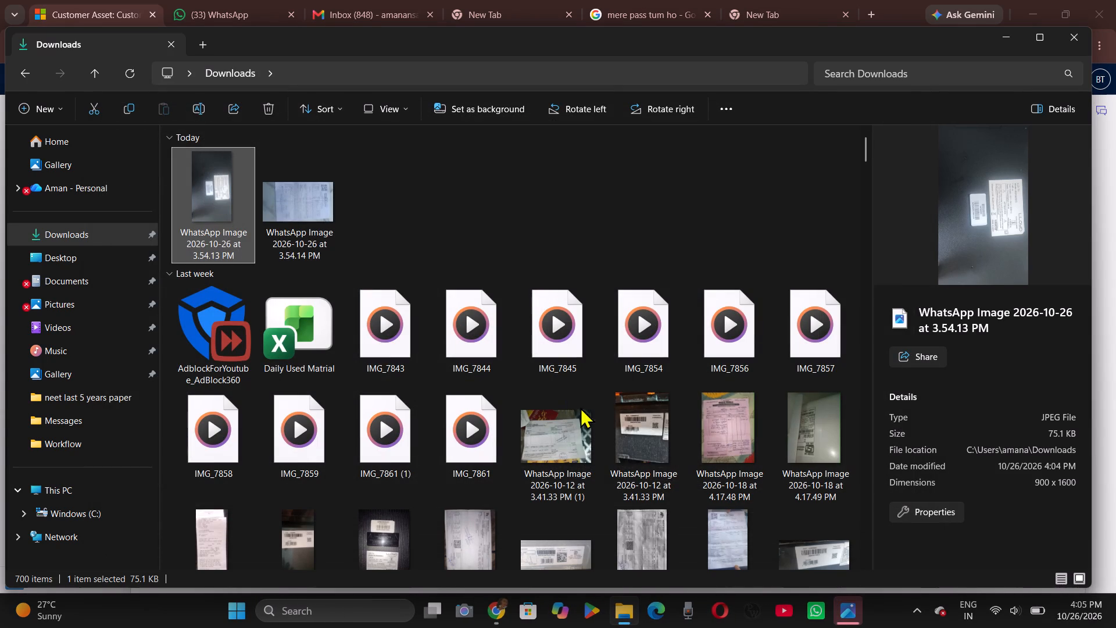
{"action": "left_click", "coordinate": [853, 608]}
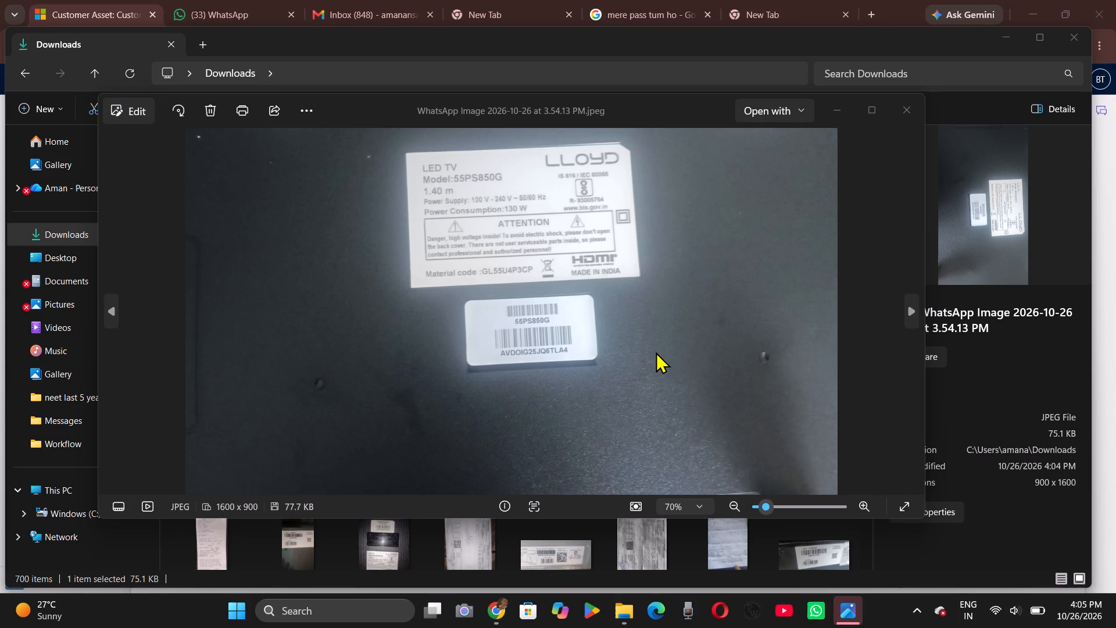
{"action": "left_click", "coordinate": [301, 112]}
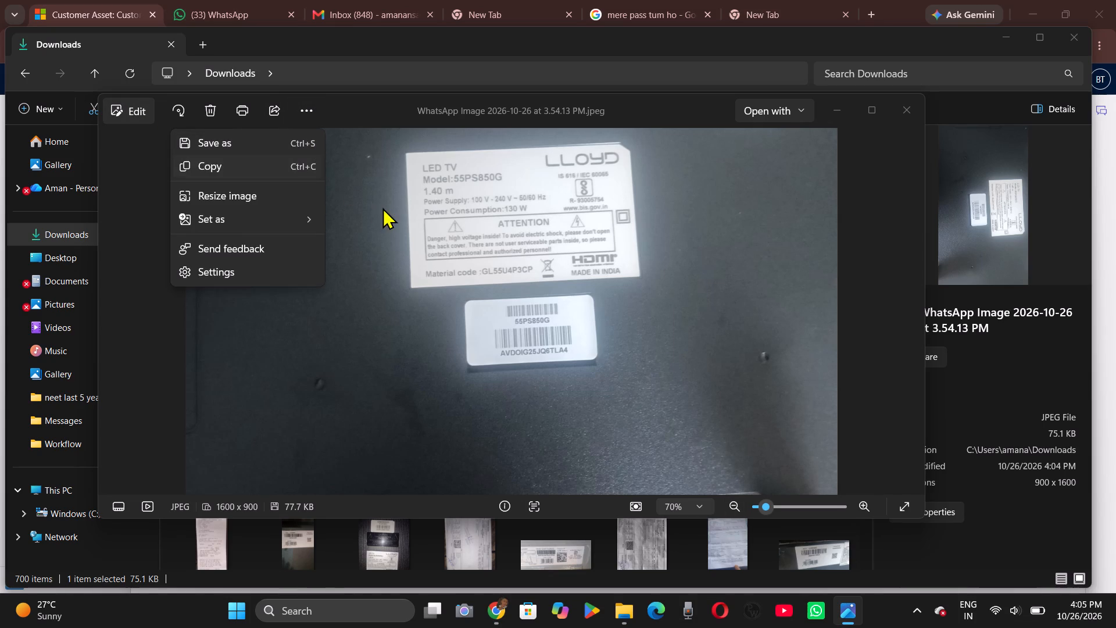
{"action": "left_click", "coordinate": [370, 212]}
{"action": "left_click", "coordinate": [128, 108]}
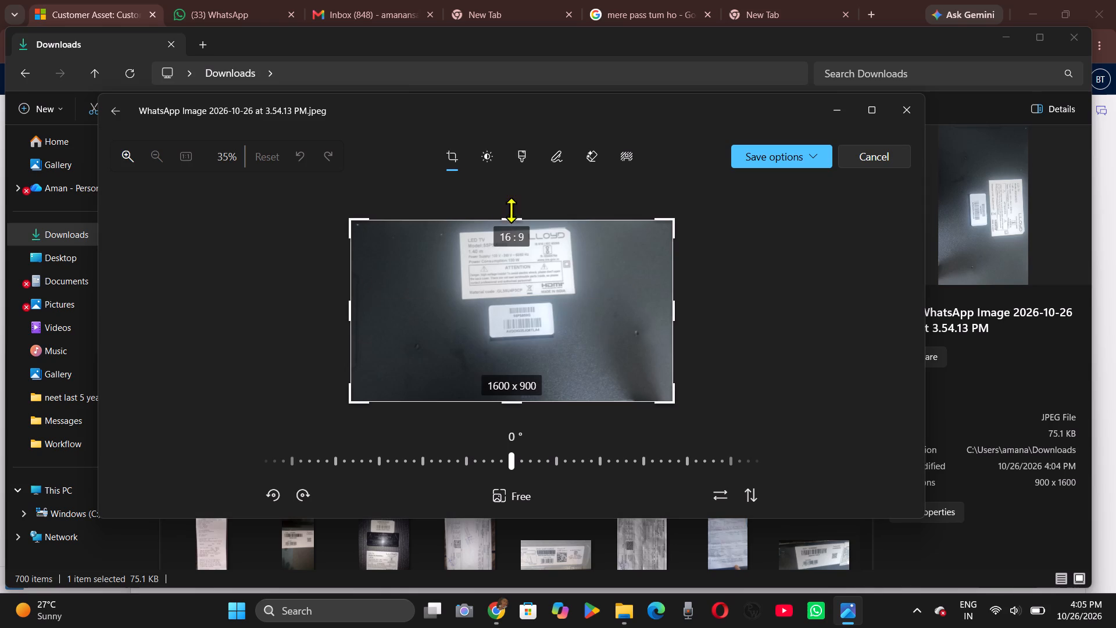
{"action": "left_click", "coordinate": [487, 166]}
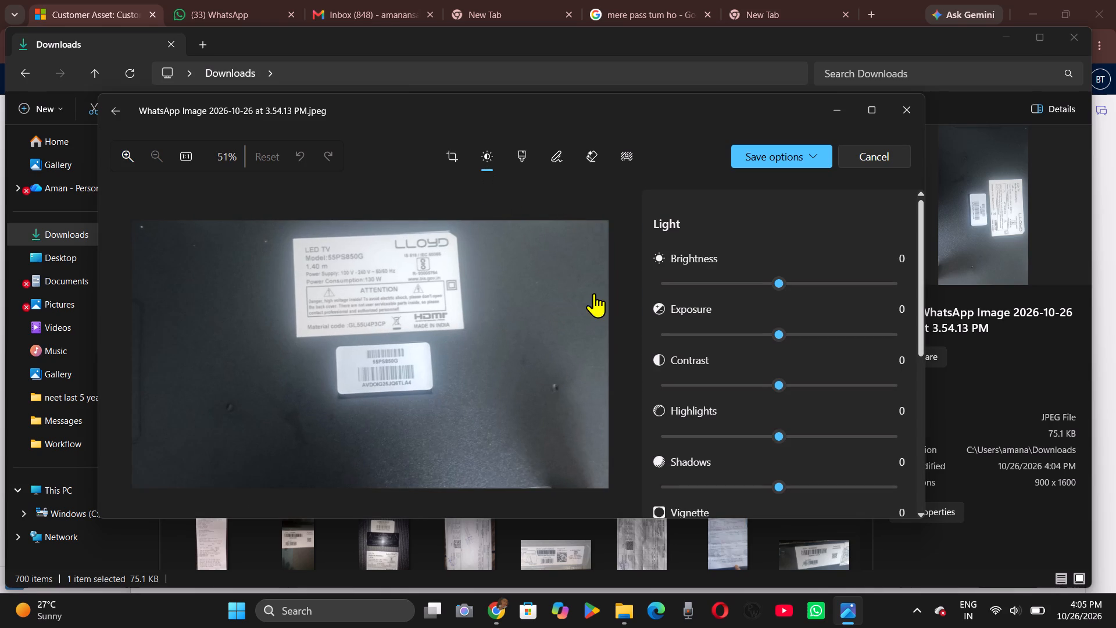
Adjust the serial-label photo of 3.54.13 PM: exposure to -2, brightness to -27, and raise the contrast.
{"action": "left_click_drag", "start_coordinate": [779, 334], "coordinate": [856, 337]}
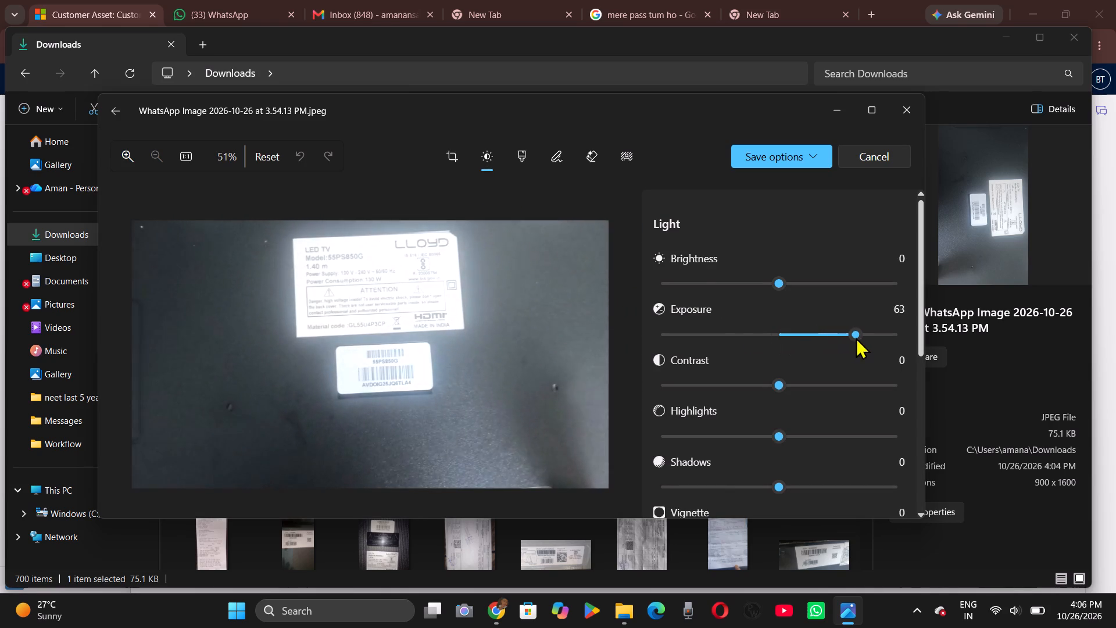
{"action": "left_click_drag", "start_coordinate": [856, 337], "coordinate": [772, 348]}
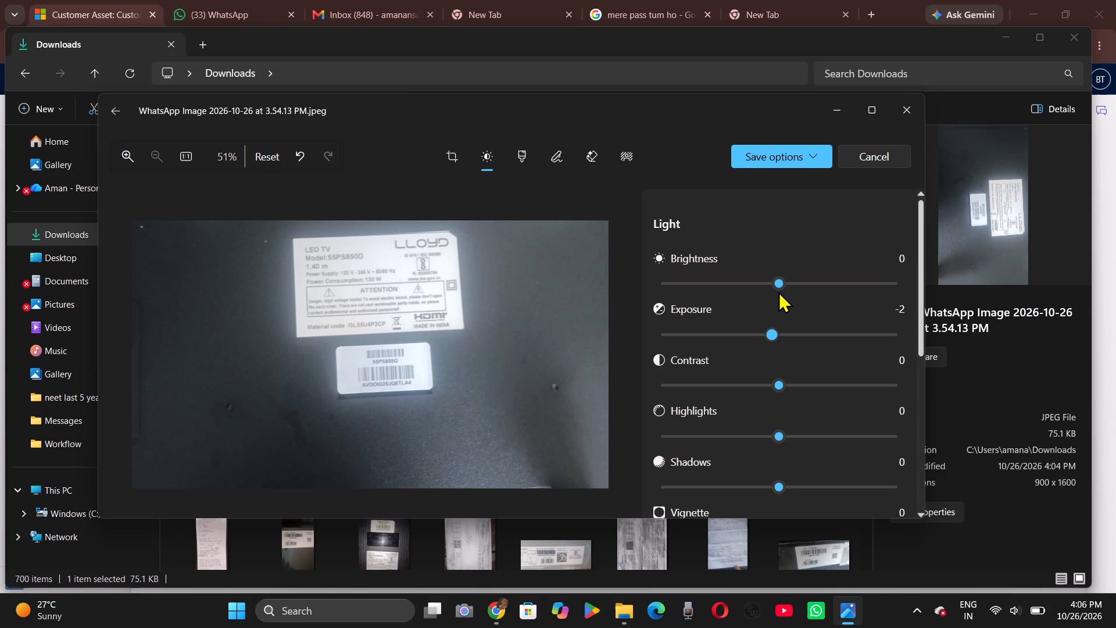
{"action": "left_click_drag", "start_coordinate": [778, 286], "coordinate": [745, 294]}
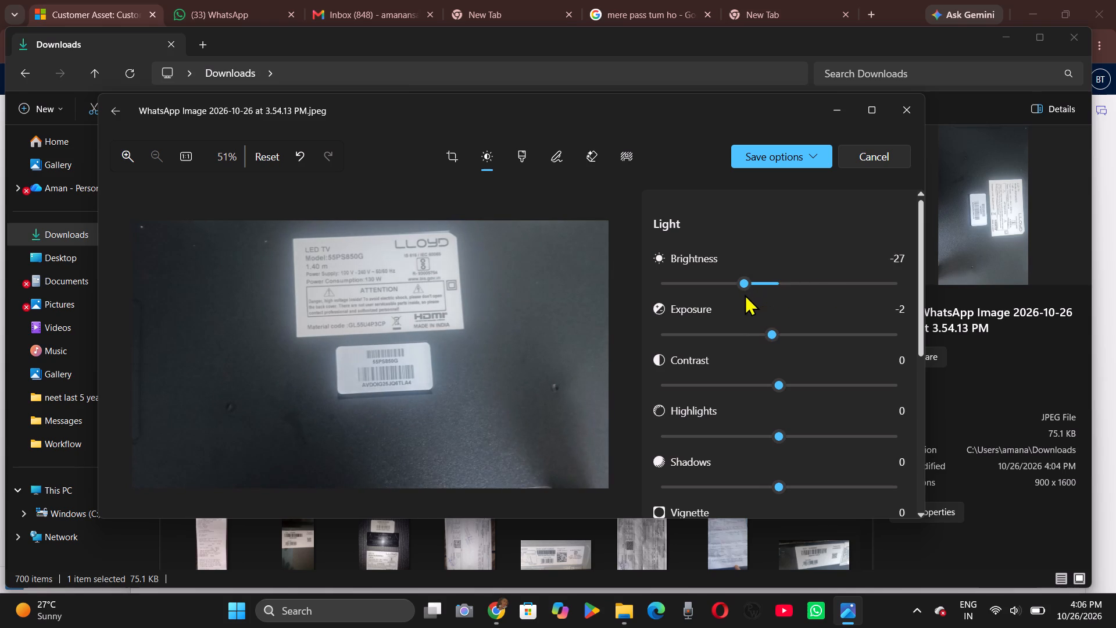
{"action": "left_click_drag", "start_coordinate": [775, 383], "coordinate": [834, 391]}
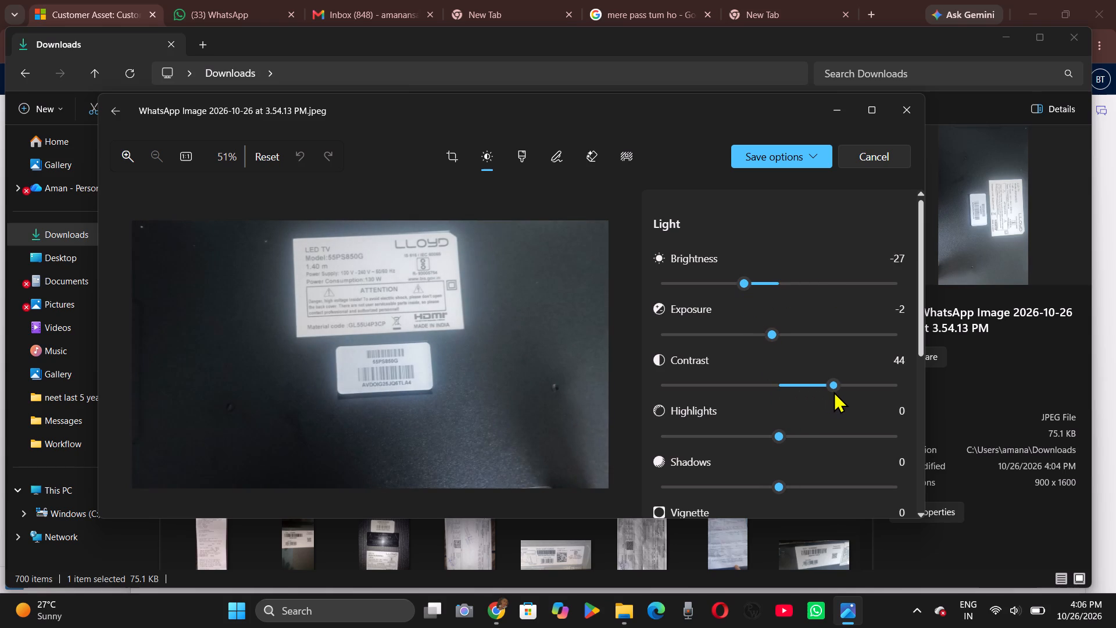
Set the serial-label photo's contrast to 93, shadows to -3 and saturation to -4, keeping highlights at 0.
{"action": "left_click_drag", "start_coordinate": [834, 391], "coordinate": [884, 387]}
{"action": "left_click_drag", "start_coordinate": [884, 387], "coordinate": [890, 386]}
{"action": "left_click_drag", "start_coordinate": [784, 430], "coordinate": [868, 437]}
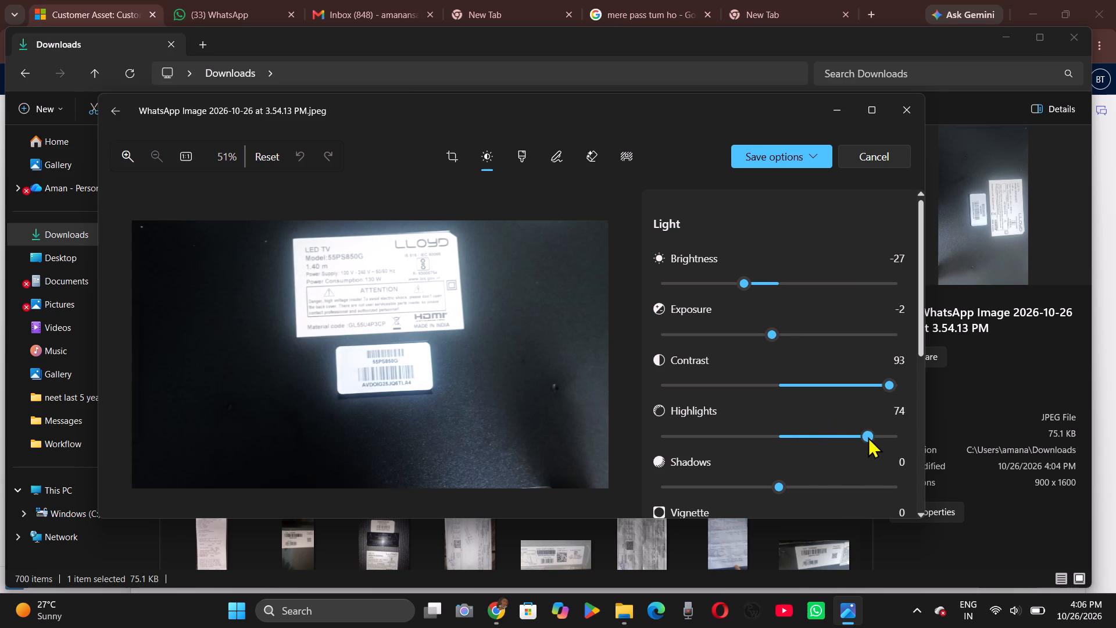
{"action": "left_click_drag", "start_coordinate": [868, 437], "coordinate": [824, 452]}
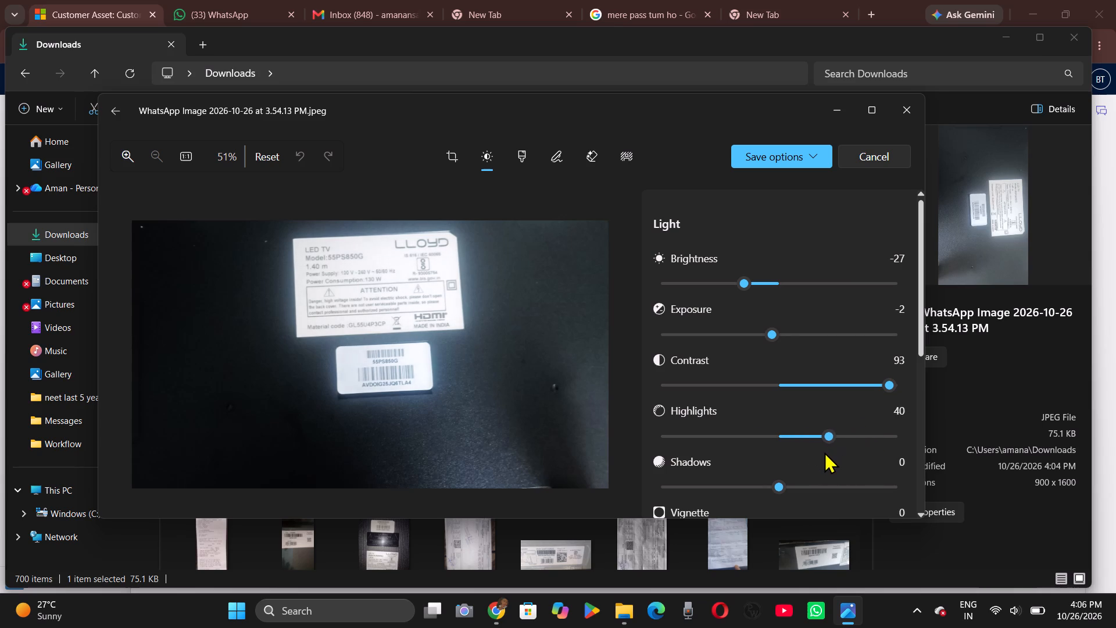
{"action": "left_click_drag", "start_coordinate": [824, 452], "coordinate": [782, 453]}
{"action": "scroll", "coordinate": [782, 453], "scroll_direction": "down", "scroll_amount": 1}
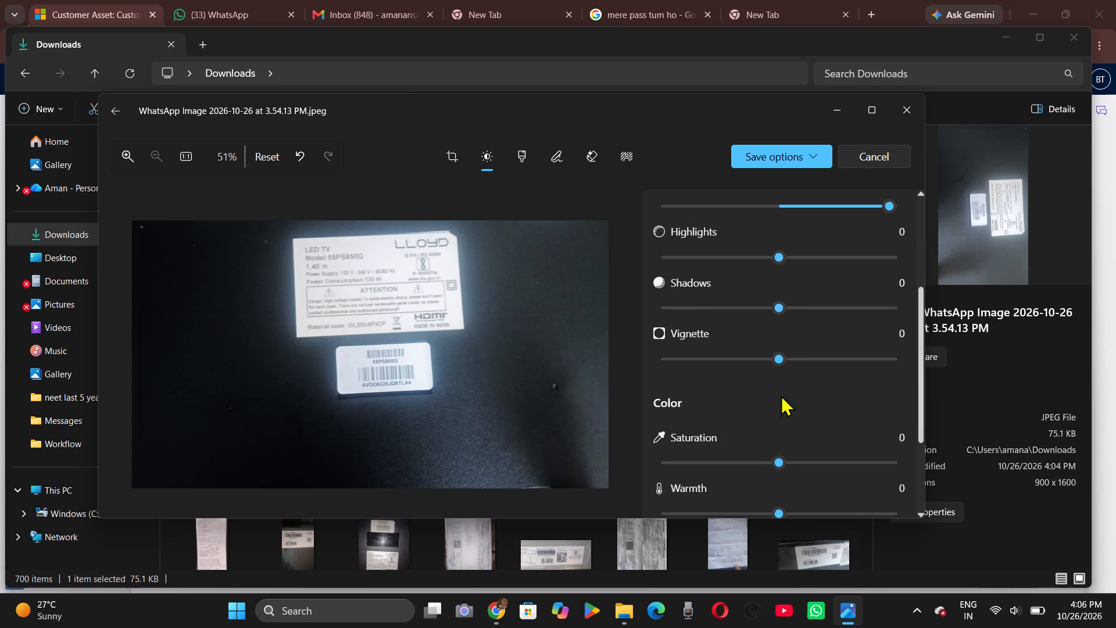
{"action": "left_click_drag", "start_coordinate": [784, 455], "coordinate": [846, 455]}
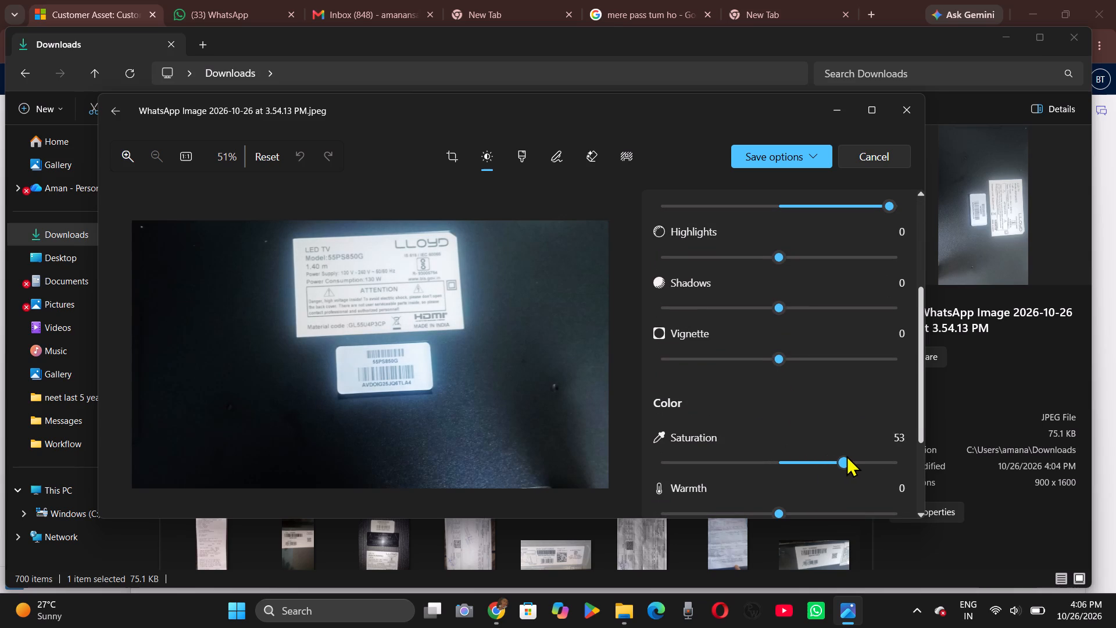
{"action": "left_click_drag", "start_coordinate": [846, 455], "coordinate": [770, 471]}
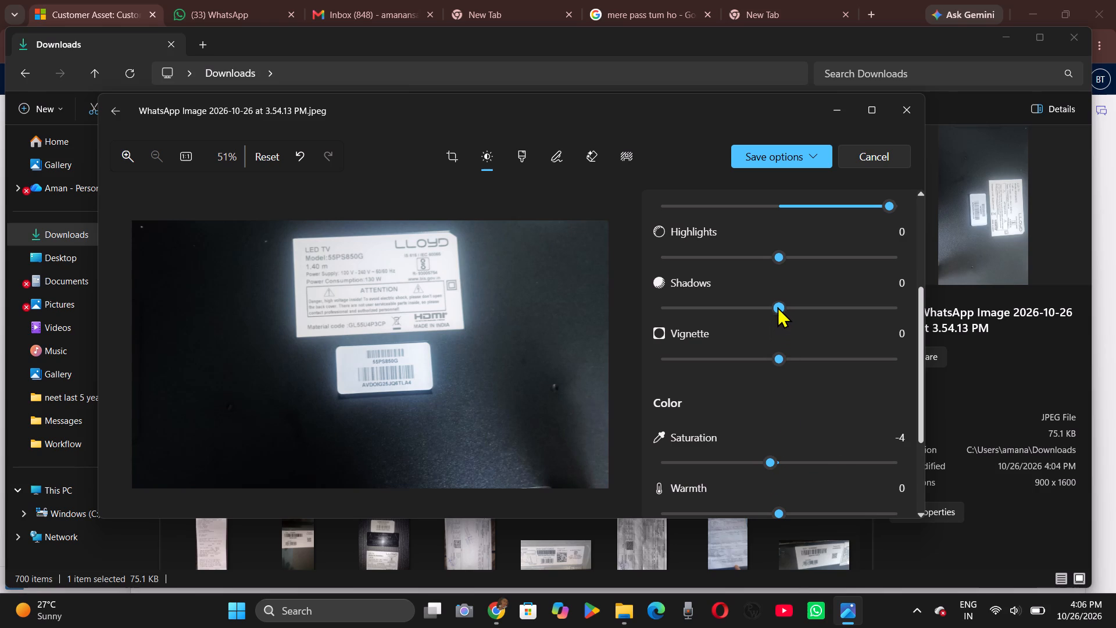
{"action": "left_click", "coordinate": [777, 306]}
{"action": "left_click_drag", "start_coordinate": [777, 306], "coordinate": [848, 318]}
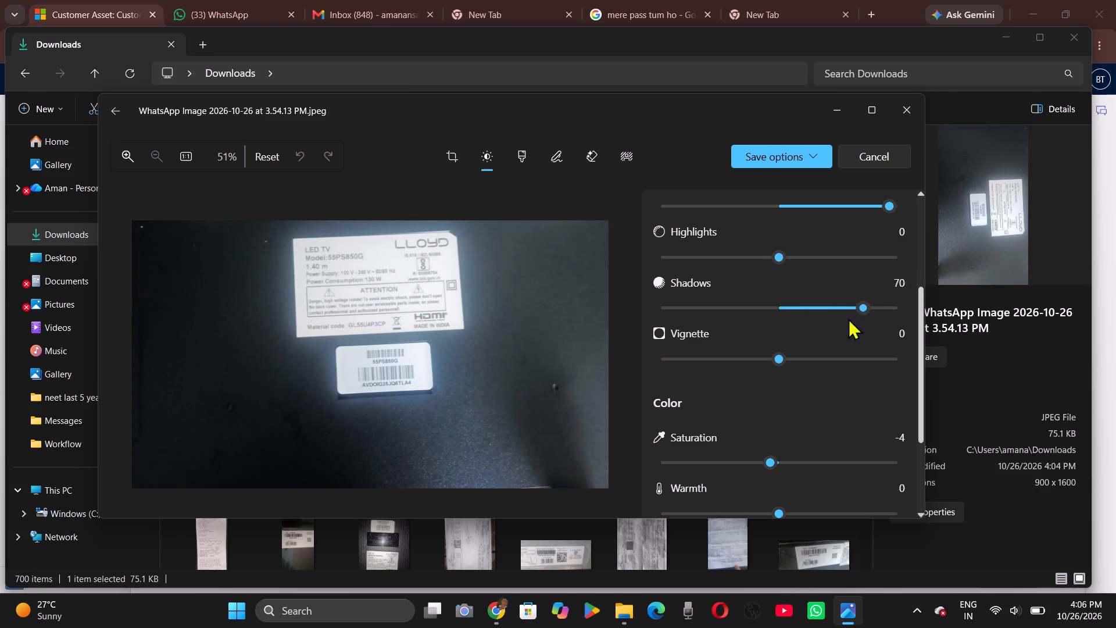
{"action": "left_click_drag", "start_coordinate": [848, 318], "coordinate": [771, 331]}
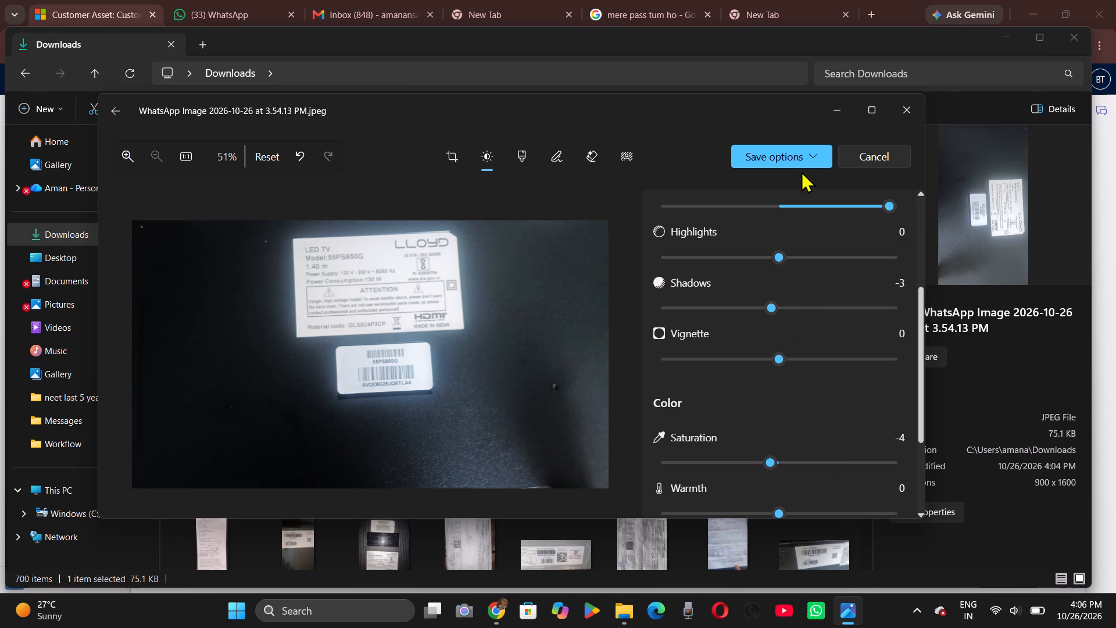
Save the adjusted serial-label photo over the original file and close it.
{"action": "left_click", "coordinate": [775, 154]}
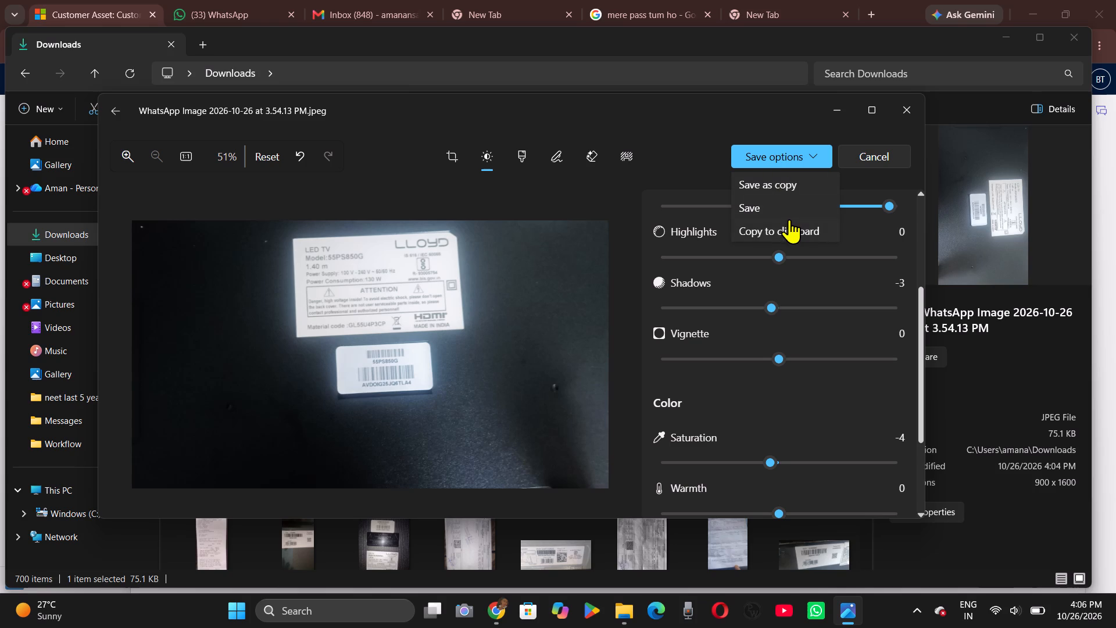
{"action": "left_click", "coordinate": [767, 206]}
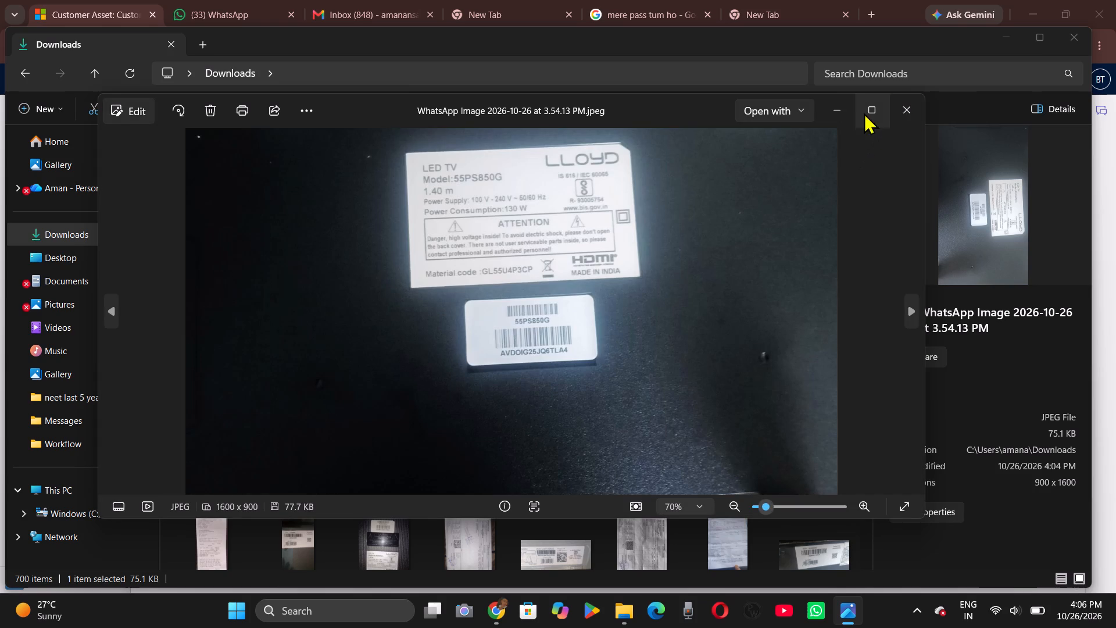
{"action": "left_click", "coordinate": [900, 109]}
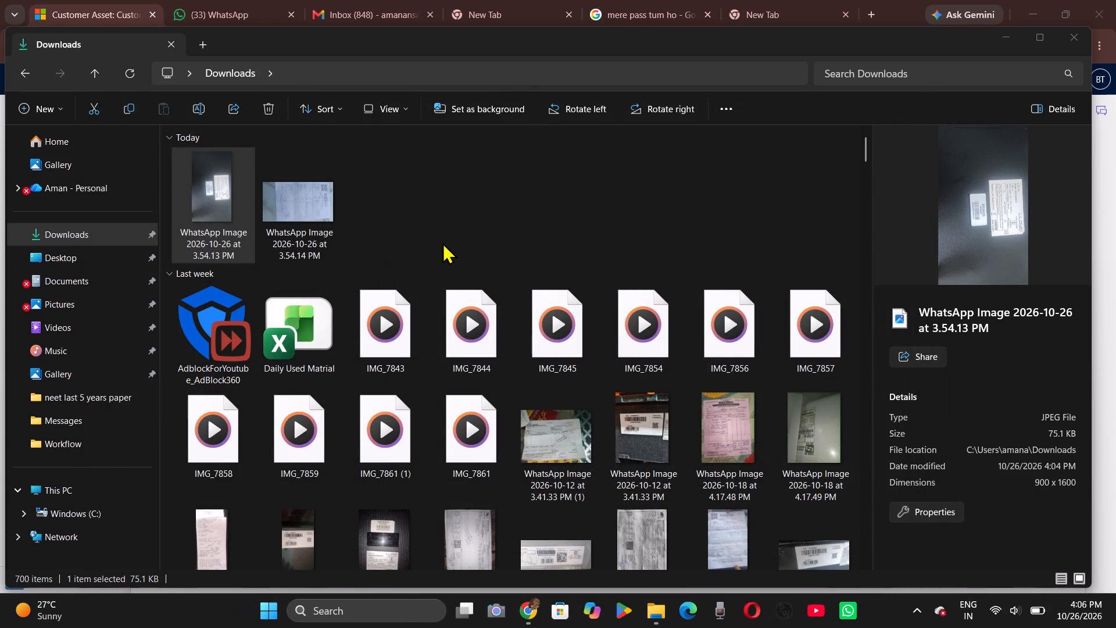
{"action": "scroll", "coordinate": [442, 242], "scroll_direction": "up", "scroll_amount": 1}
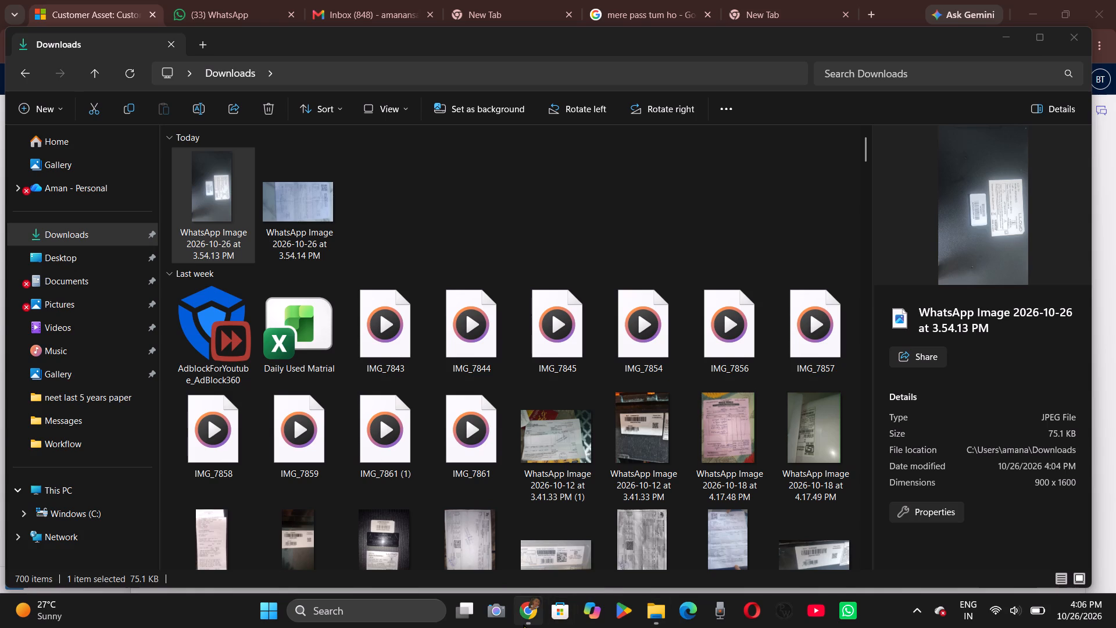
In Chrome, add a timeline note titled "serial number" to the customer asset, attaching WhatsApp Image 2026-10-26 at 3.54.13 PM from Downloads.
{"action": "left_click", "coordinate": [523, 624]}
{"action": "left_click_drag", "start_coordinate": [1047, 298], "coordinate": [1056, 298]}
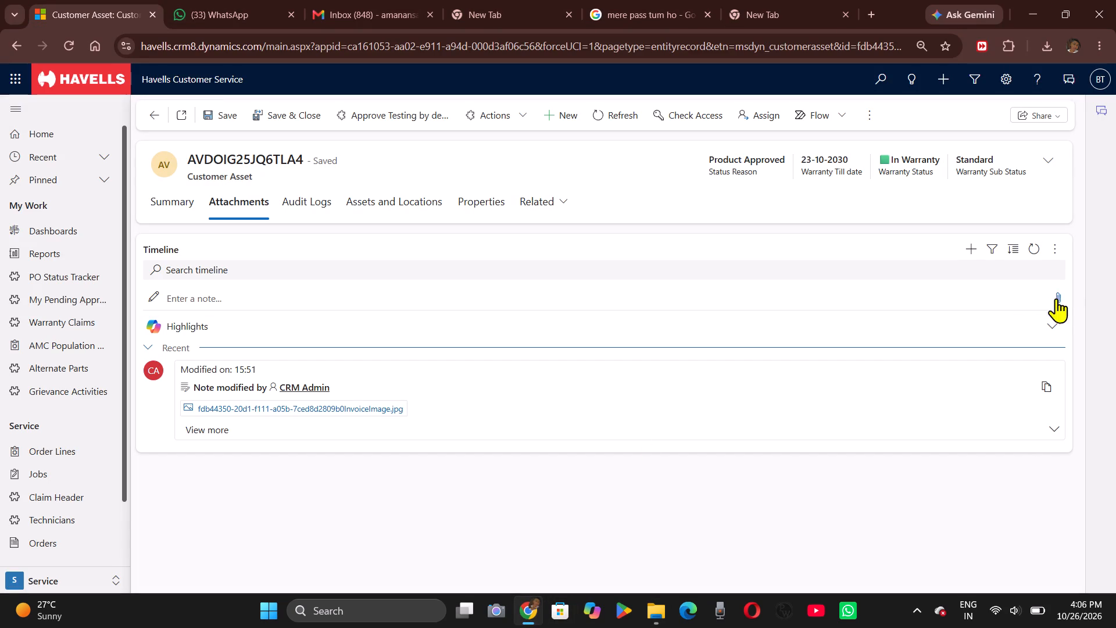
{"action": "left_click_drag", "start_coordinate": [1056, 298], "coordinate": [1063, 298]}
{"action": "left_click", "coordinate": [1063, 298]}
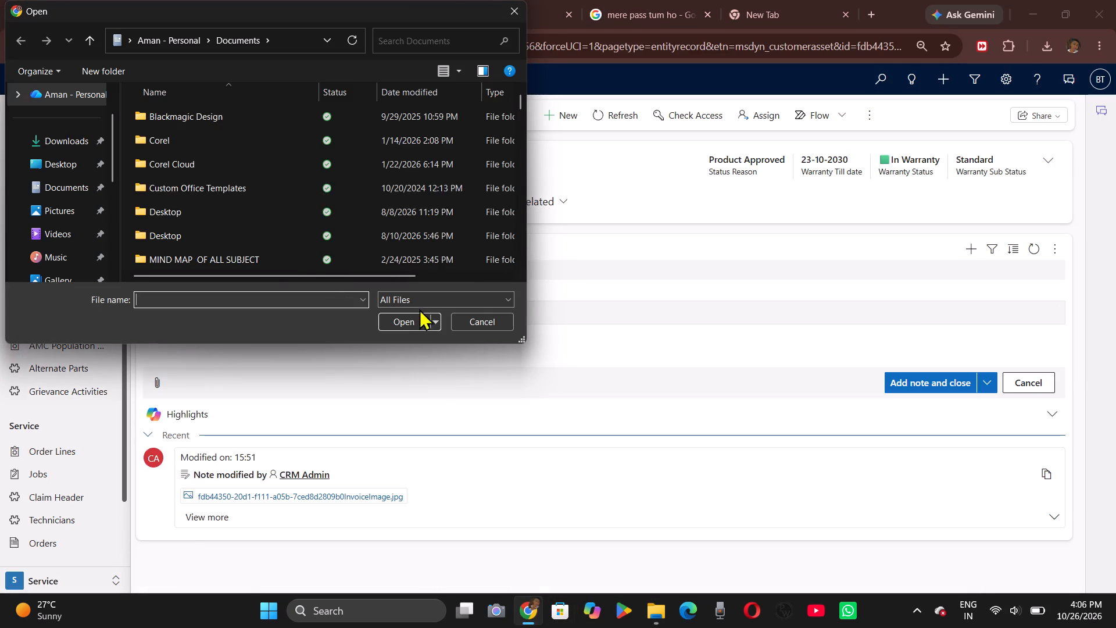
{"action": "left_click", "coordinate": [73, 130]}
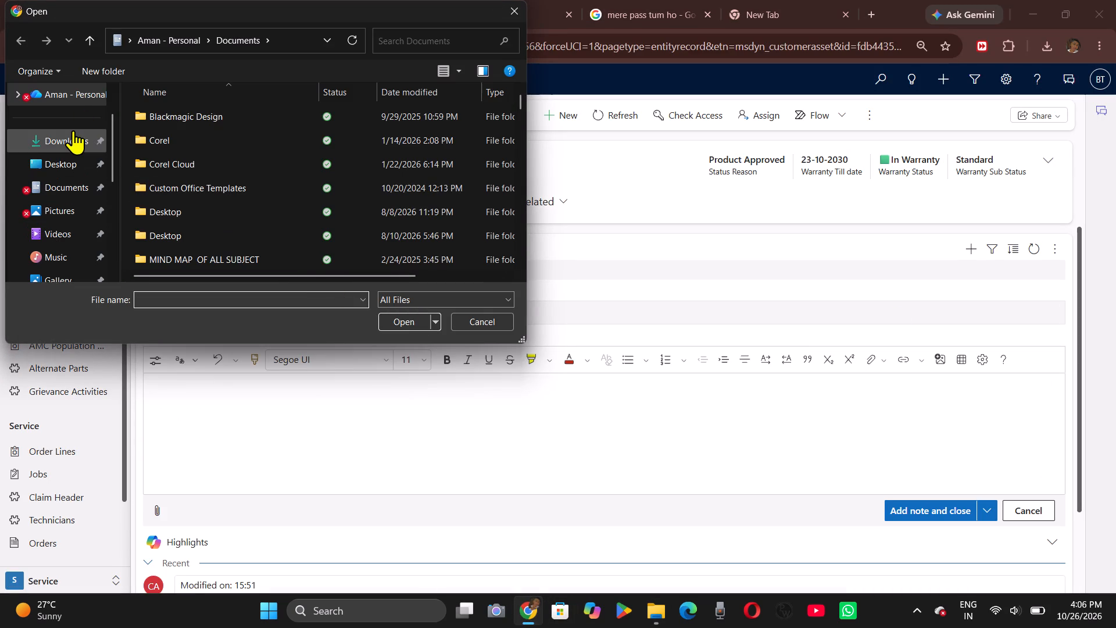
{"action": "left_click", "coordinate": [173, 140]}
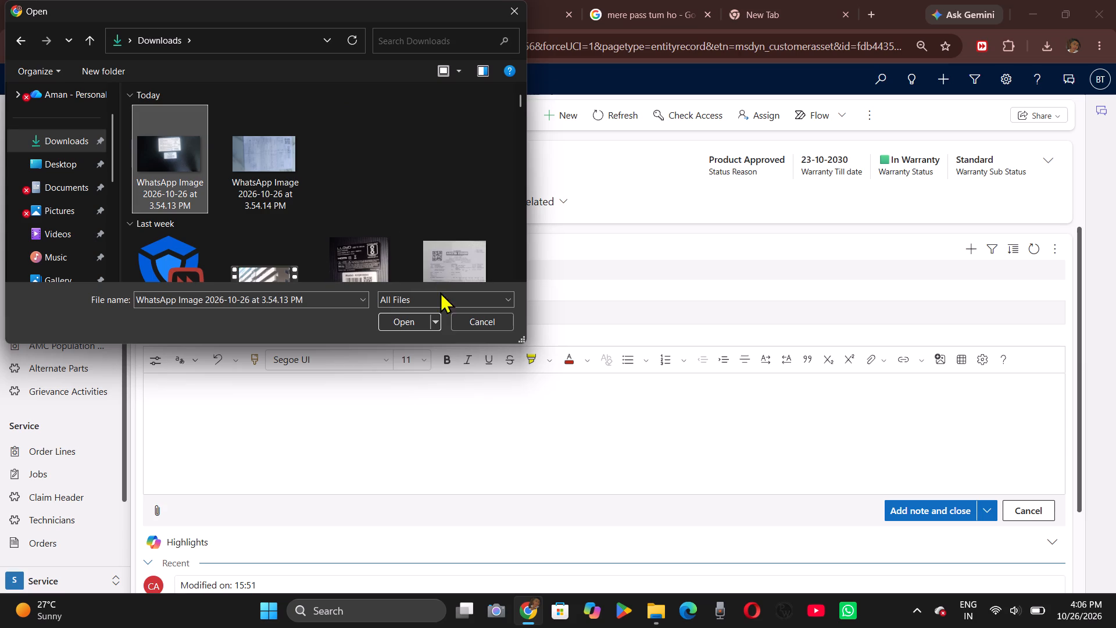
{"action": "left_click", "coordinate": [399, 319]}
{"action": "left_click", "coordinate": [385, 310]}
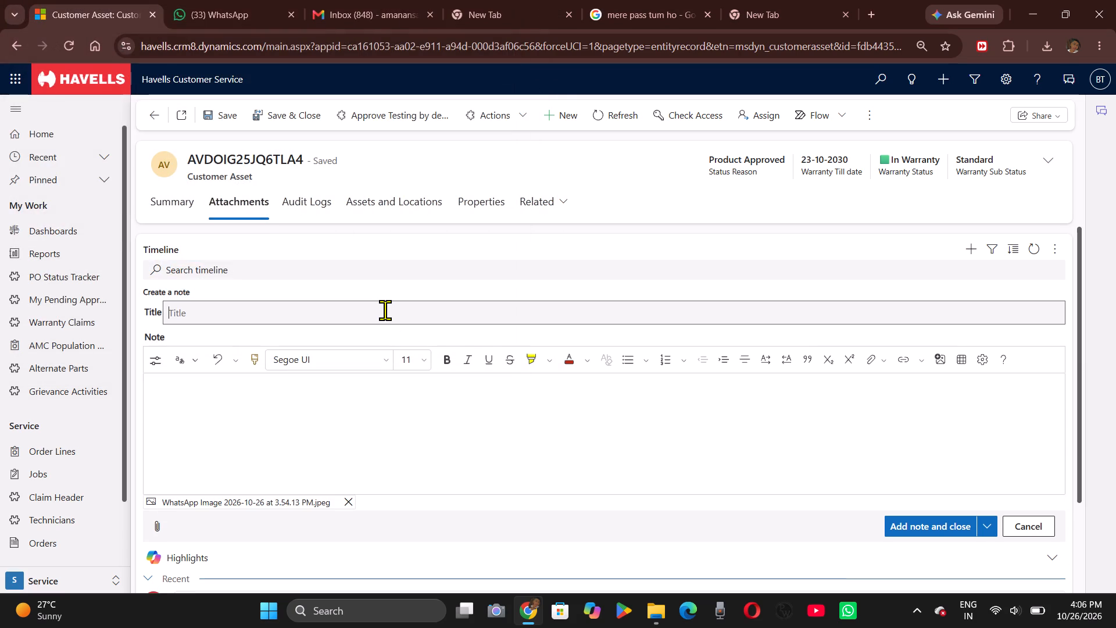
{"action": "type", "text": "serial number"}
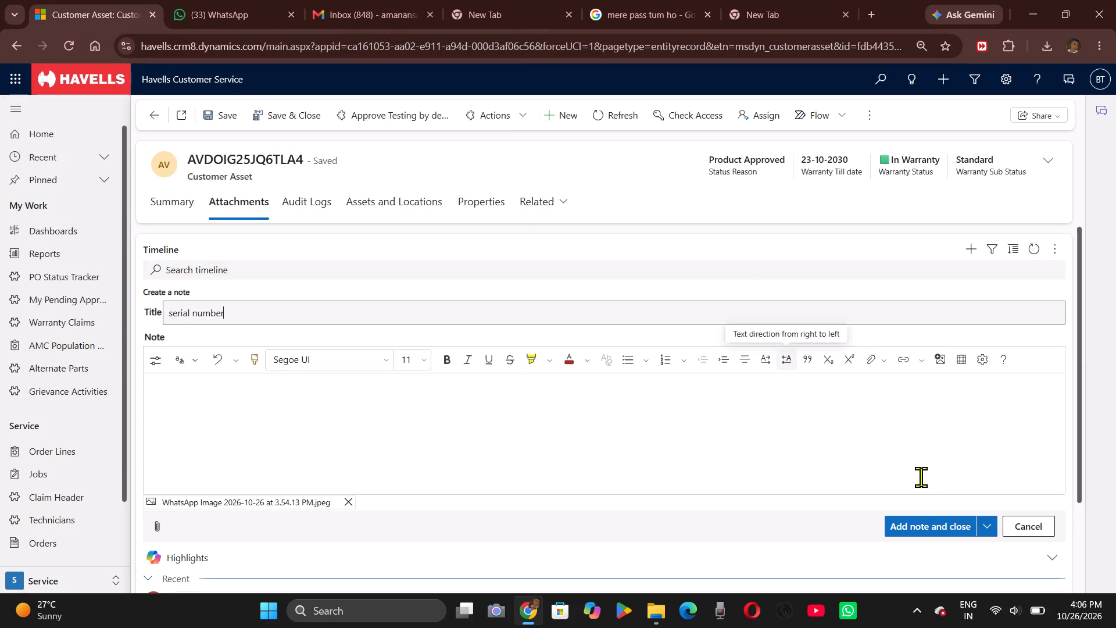
{"action": "left_click", "coordinate": [928, 526]}
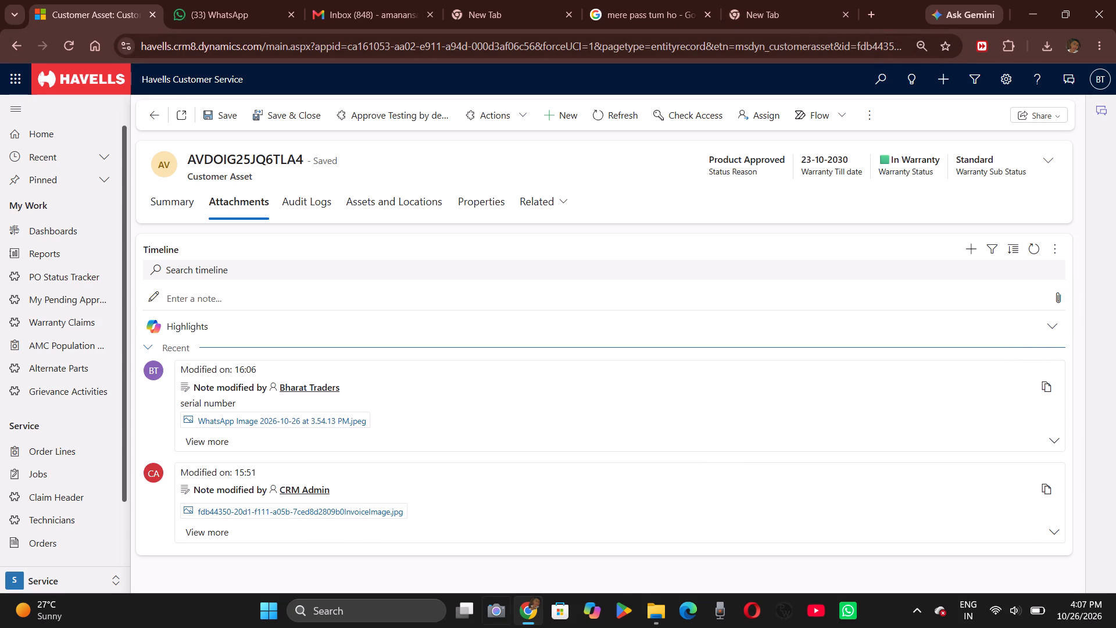
Open the invoice photo WhatsApp Image 2026-10-26 at 3.54.14 PM from the Downloads folder and rotate it upright.
{"action": "left_click", "coordinate": [651, 615]}
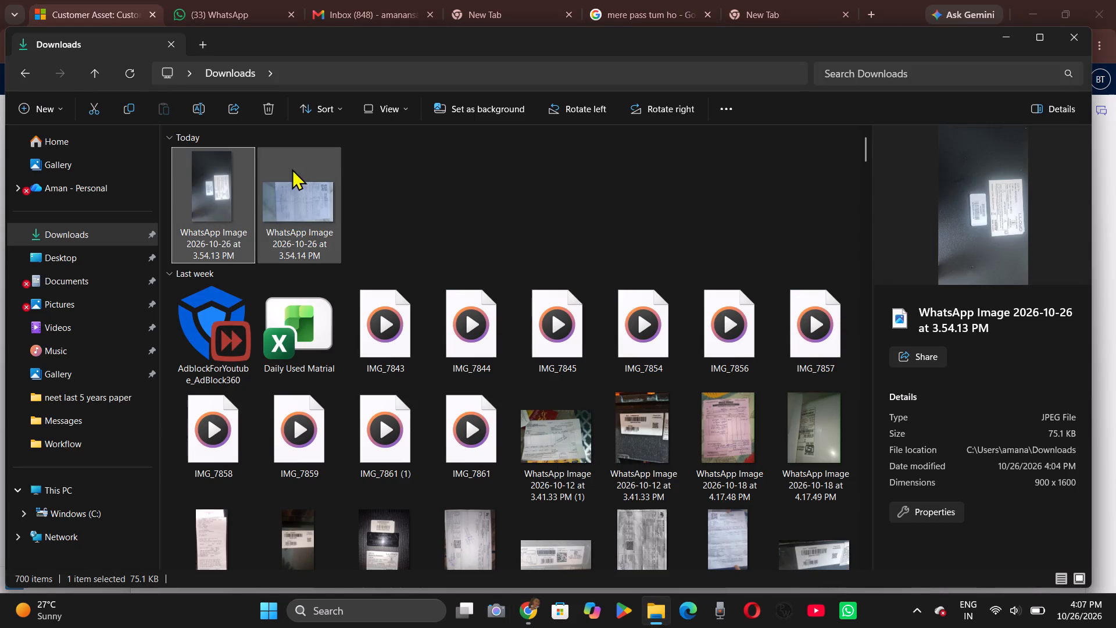
{"action": "triple_click", "coordinate": [310, 201]}
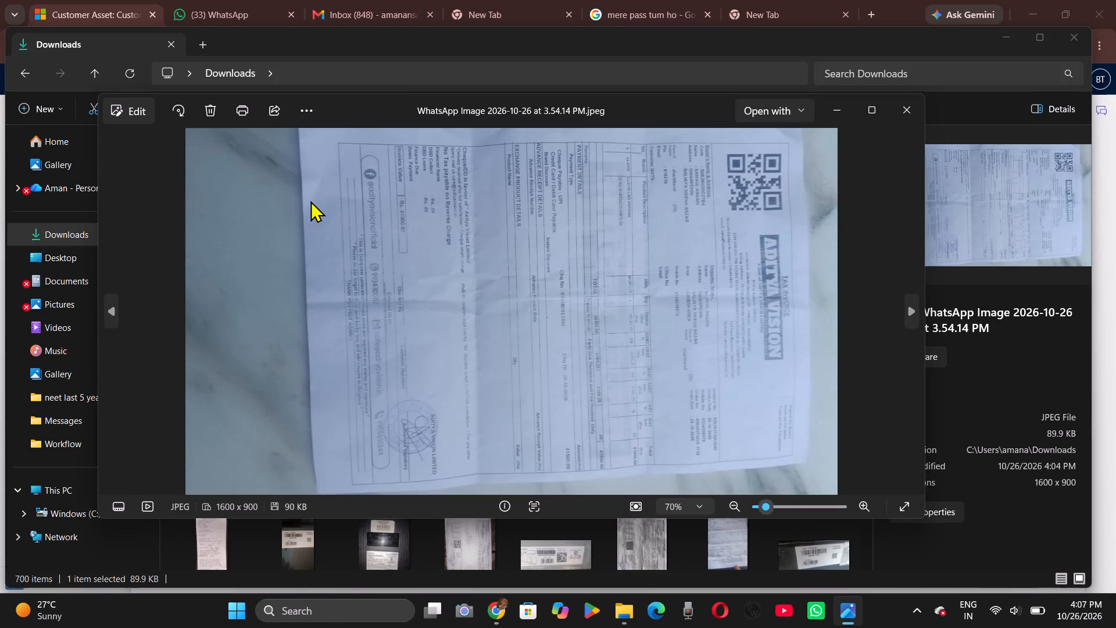
{"action": "left_click", "coordinate": [177, 109]}
{"action": "left_click", "coordinate": [177, 109]}
{"action": "left_click", "coordinate": [177, 109]}
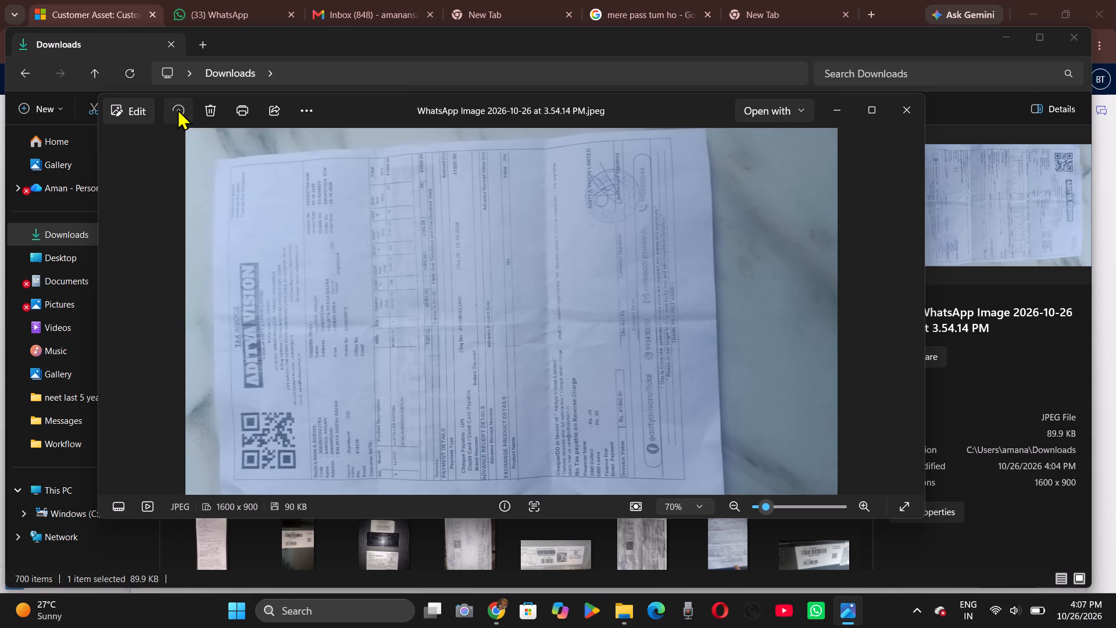
Adjust the invoice photo to brightness 10 and contrast 16, keeping exposure at 0, and check the text's readability up close.
{"action": "left_click", "coordinate": [129, 110]}
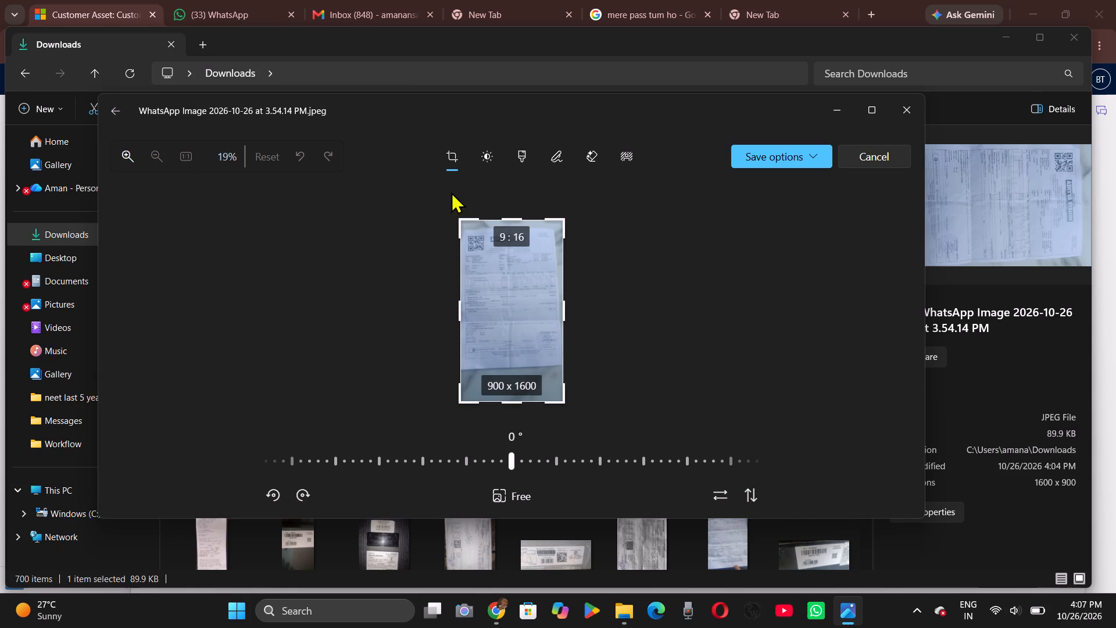
{"action": "left_click", "coordinate": [485, 152]}
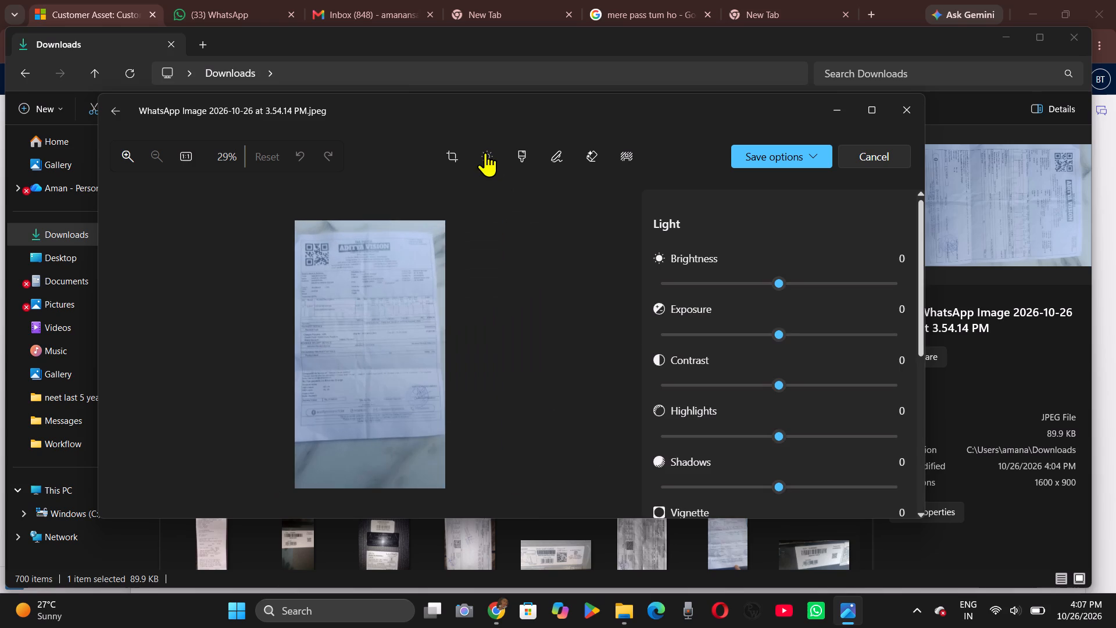
{"action": "left_click_drag", "start_coordinate": [788, 286], "coordinate": [830, 286]}
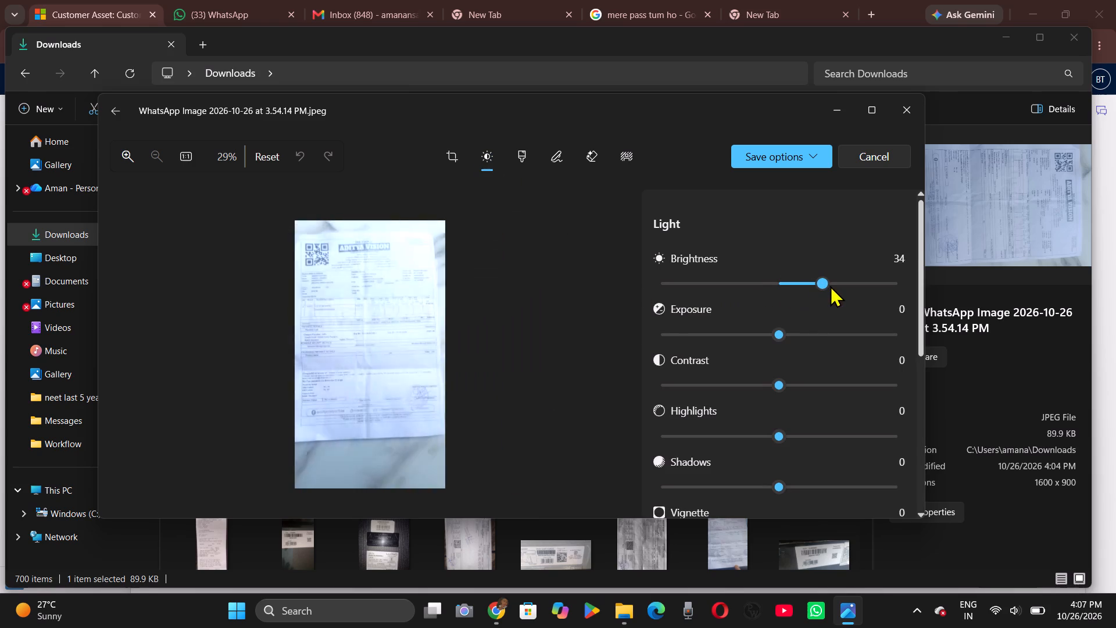
{"action": "left_click_drag", "start_coordinate": [830, 286], "coordinate": [759, 297]}
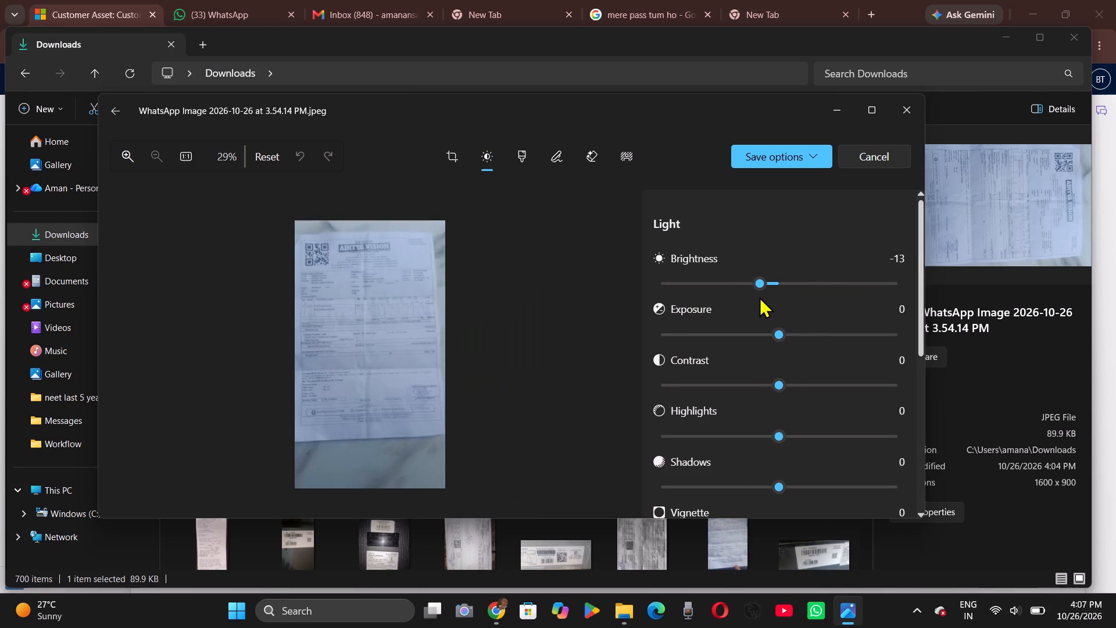
{"action": "left_click_drag", "start_coordinate": [759, 297], "coordinate": [795, 297]}
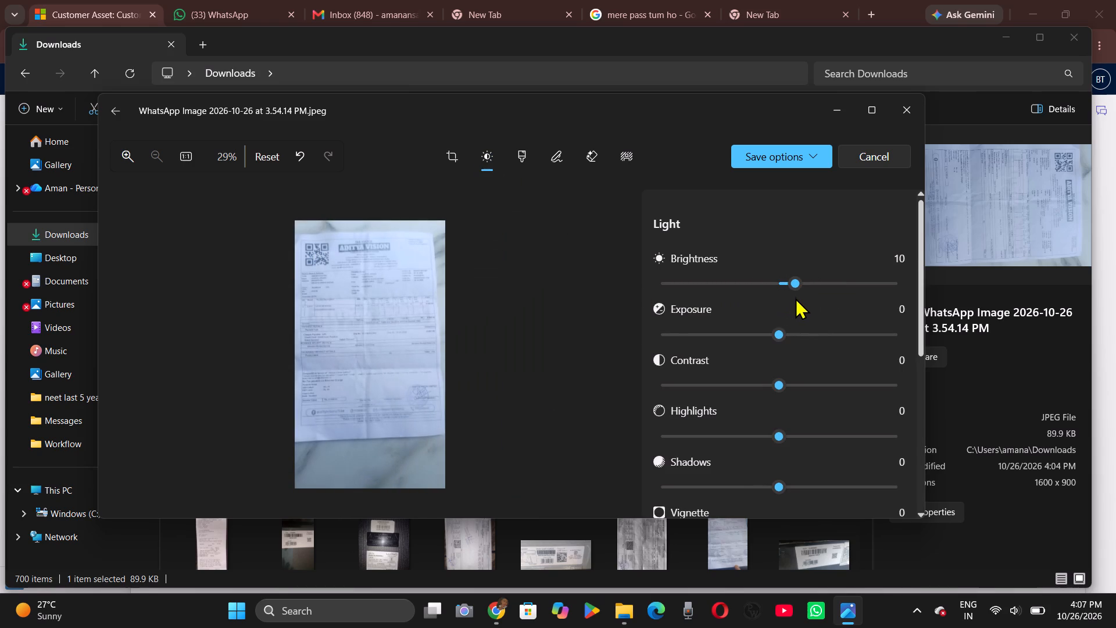
{"action": "left_click_drag", "start_coordinate": [783, 334], "coordinate": [750, 345]}
{"action": "left_click_drag", "start_coordinate": [750, 345], "coordinate": [777, 345]}
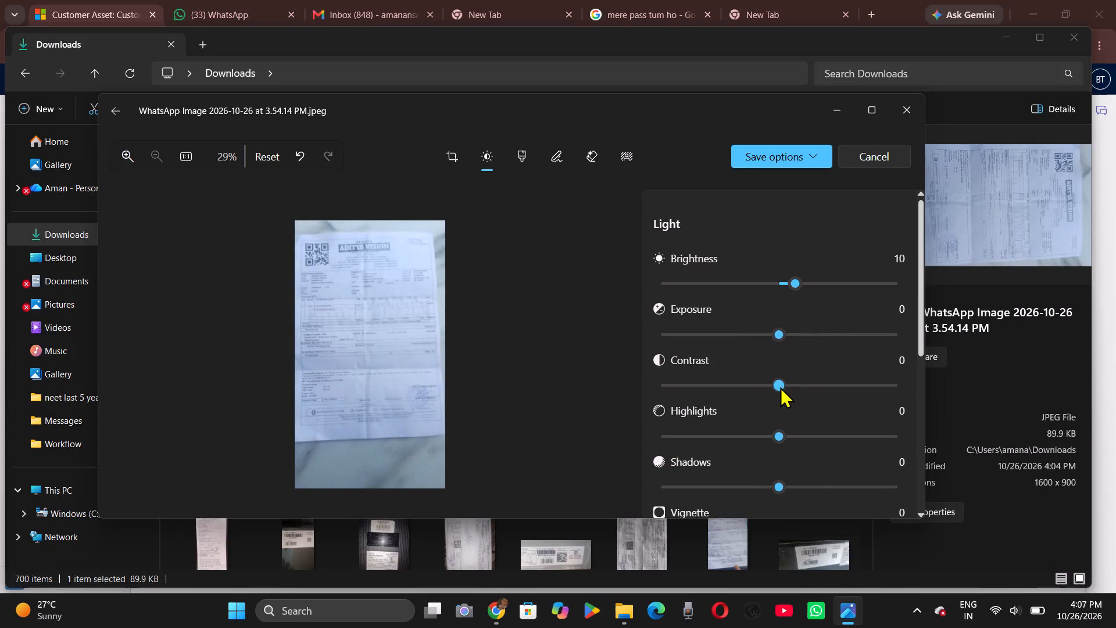
{"action": "left_click_drag", "start_coordinate": [780, 387], "coordinate": [803, 387]}
{"action": "scroll", "coordinate": [377, 316], "scroll_direction": "up", "scroll_amount": 3, "text": "ctrl"}
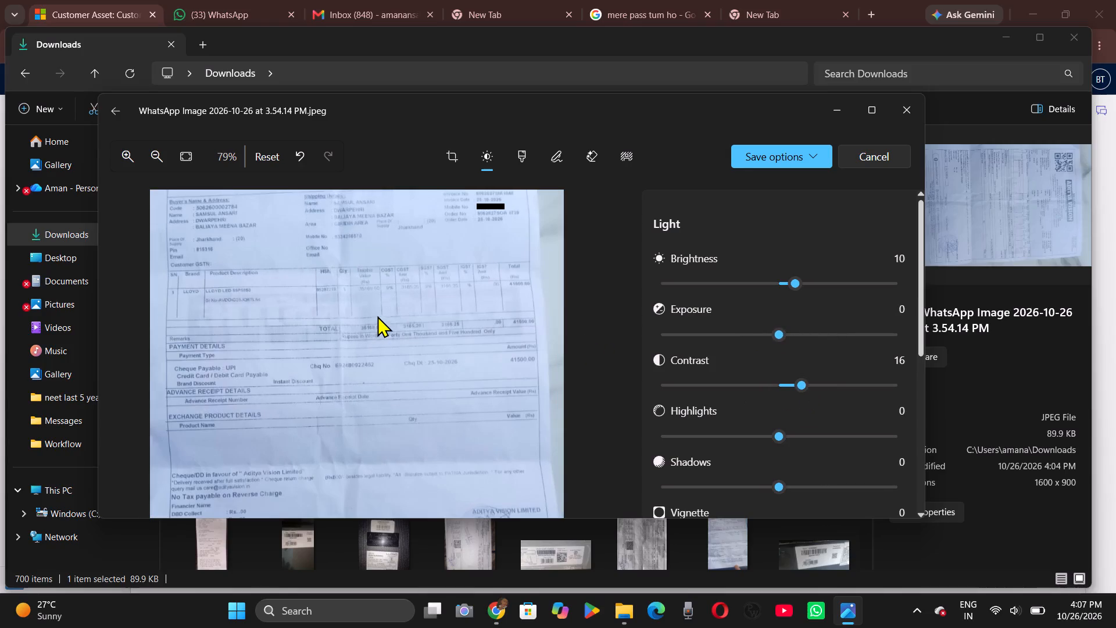
Raise the highlights and set sharpness to 14 on the invoice photo of 3.54.14 PM, check its legibility and save the edit.
{"action": "left_click_drag", "start_coordinate": [442, 298], "coordinate": [463, 353]}
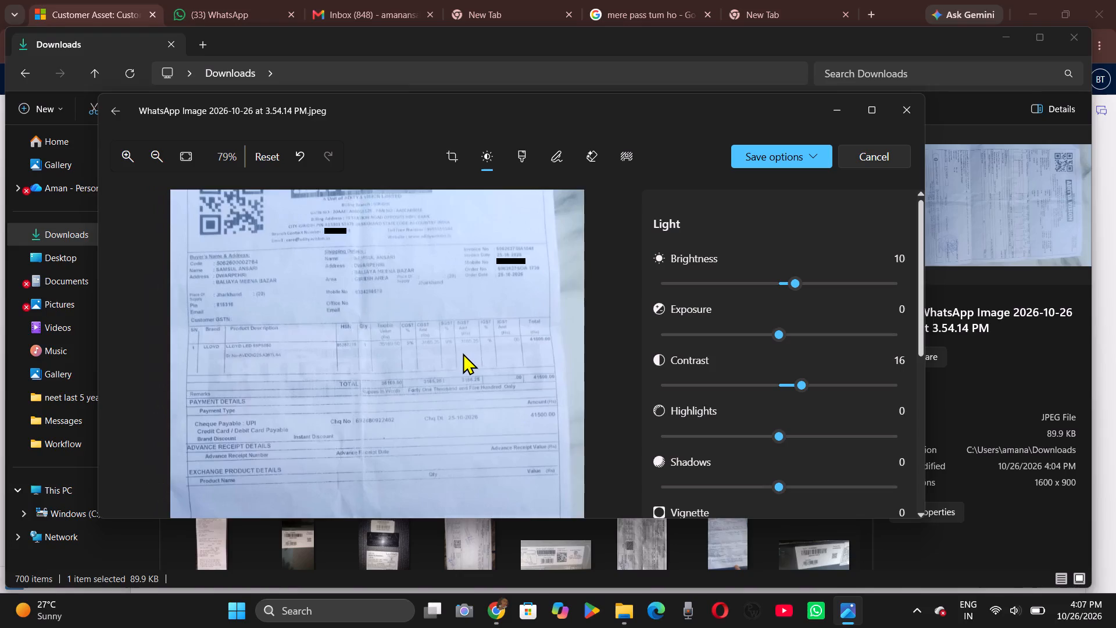
{"action": "scroll", "coordinate": [463, 353], "scroll_direction": "down", "scroll_amount": 1, "text": "ctrl"}
{"action": "left_click_drag", "start_coordinate": [777, 440], "coordinate": [835, 442]}
{"action": "scroll", "coordinate": [781, 382], "scroll_direction": "down", "scroll_amount": 2}
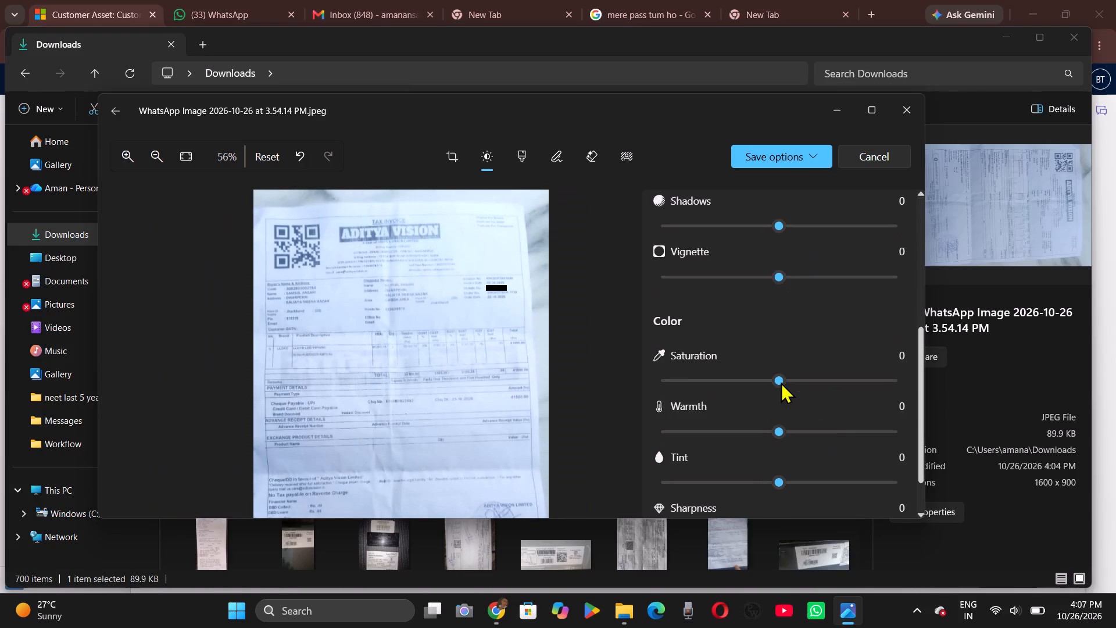
{"action": "left_click_drag", "start_coordinate": [781, 474], "coordinate": [800, 504]}
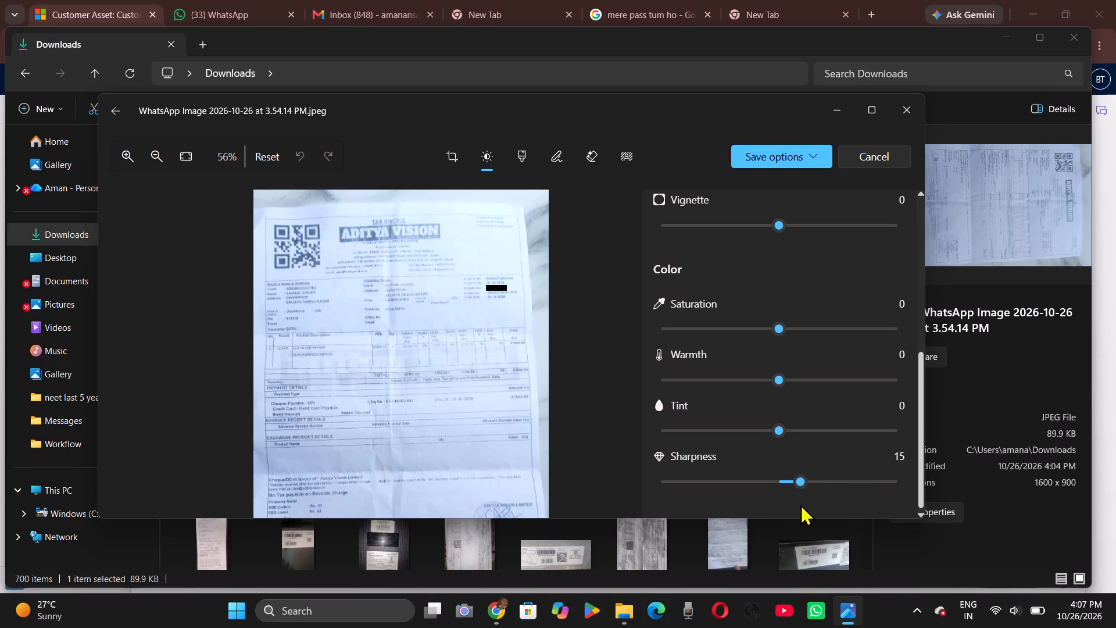
{"action": "left_click_drag", "start_coordinate": [800, 504], "coordinate": [800, 501]}
{"action": "scroll", "coordinate": [533, 302], "scroll_direction": "up", "scroll_amount": 2, "text": "ctrl"}
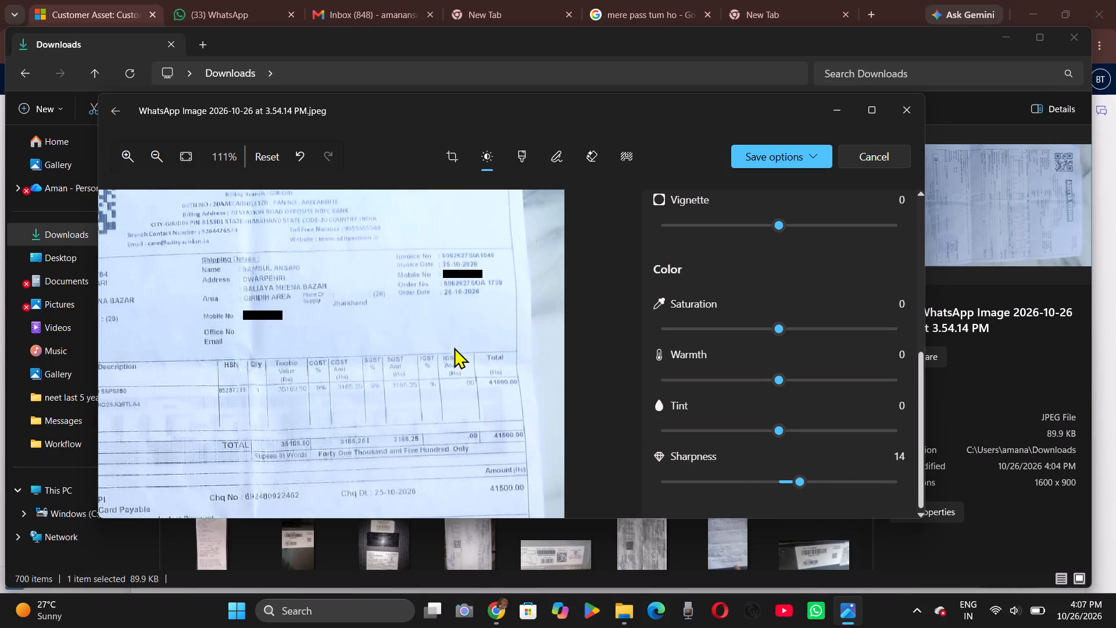
{"action": "scroll", "coordinate": [395, 441], "scroll_direction": "down", "scroll_amount": 3, "text": "ctrl"}
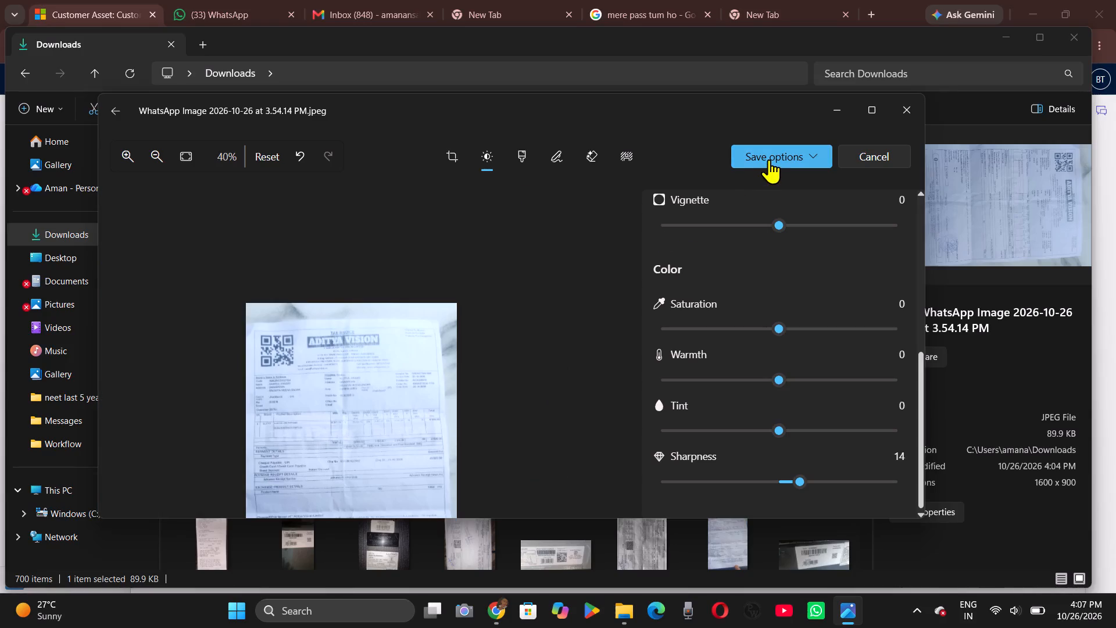
{"action": "left_click", "coordinate": [769, 159]}
{"action": "left_click", "coordinate": [775, 205]}
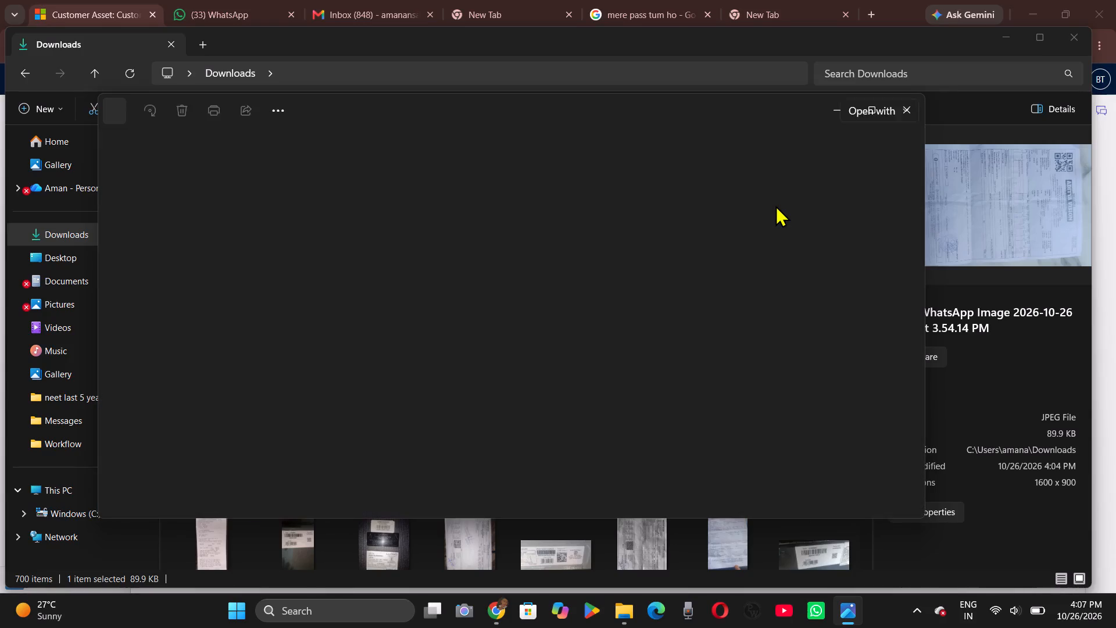
{"action": "left_click", "coordinate": [836, 104]}
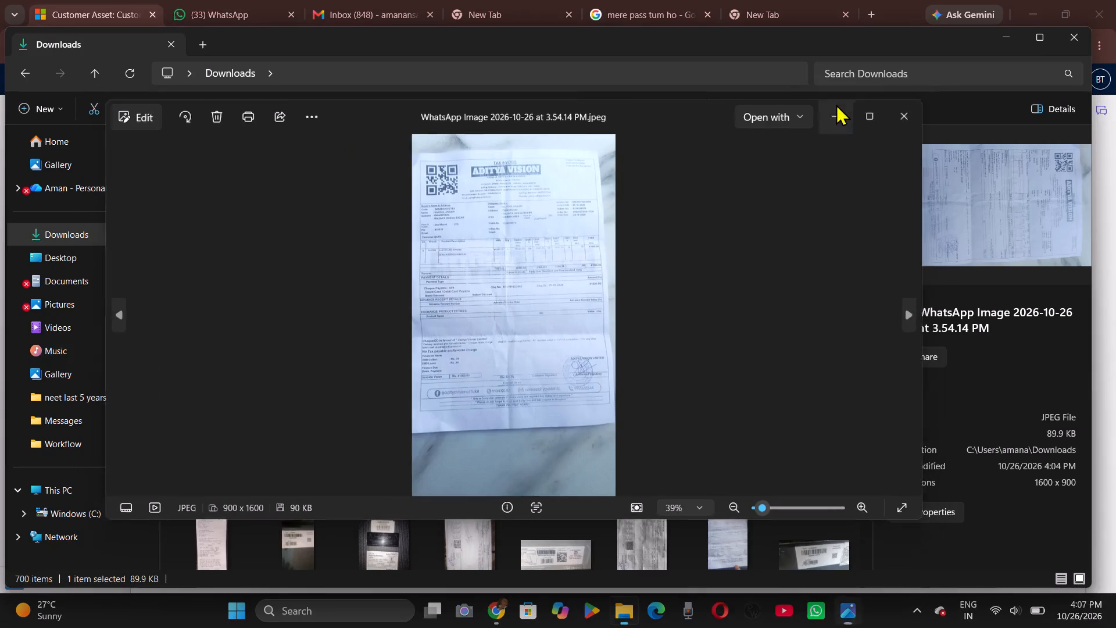
Add a timeline note titled "invoice" with the WhatsApp photo of 3.54.14 PM attached, and save and close the customer asset.
{"action": "left_click", "coordinate": [499, 612]}
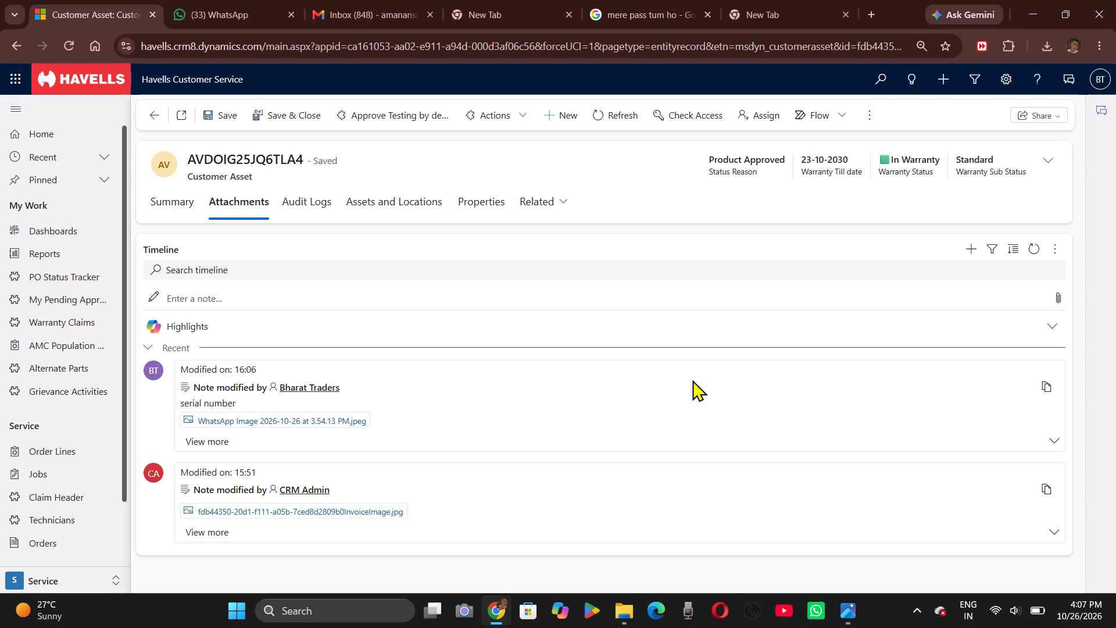
{"action": "left_click", "coordinate": [1061, 297]}
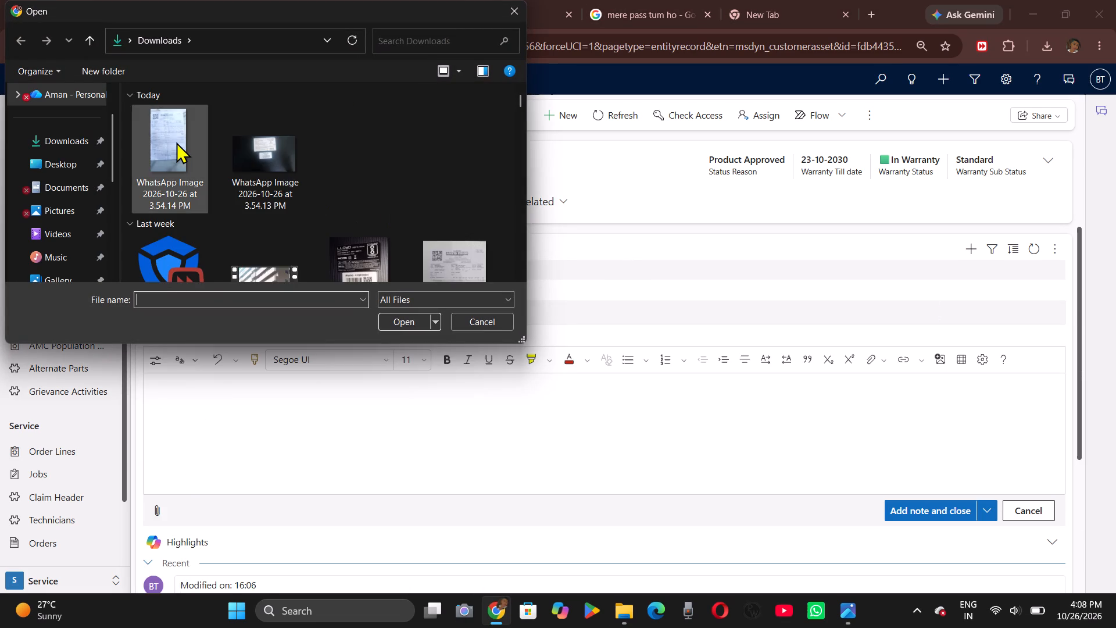
{"action": "left_click", "coordinate": [176, 142]}
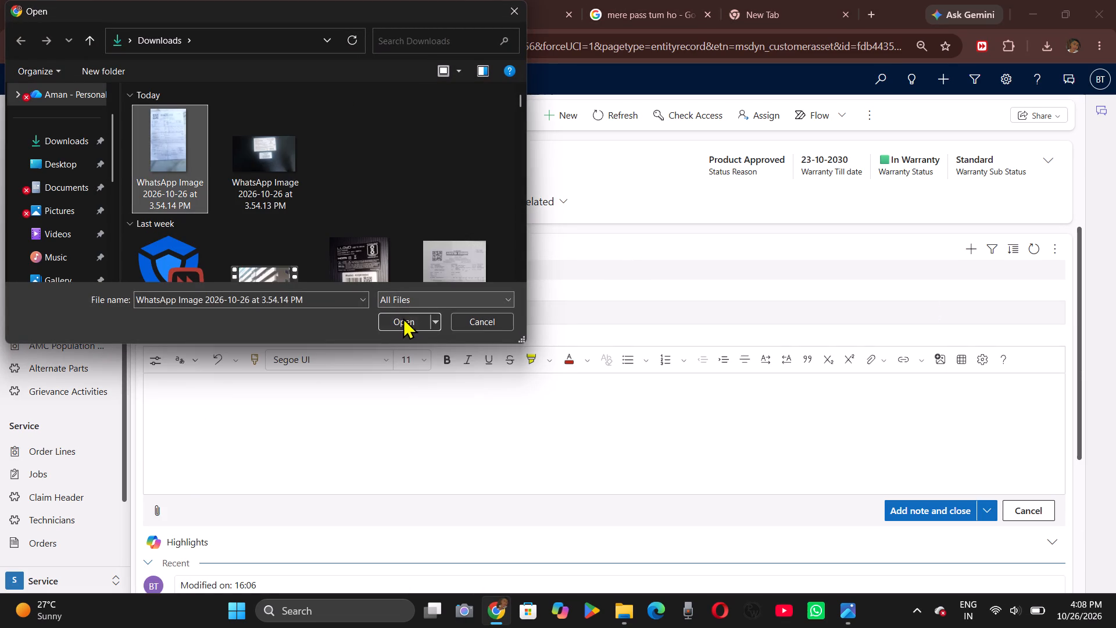
{"action": "left_click", "coordinate": [402, 319]}
{"action": "left_click", "coordinate": [367, 310]}
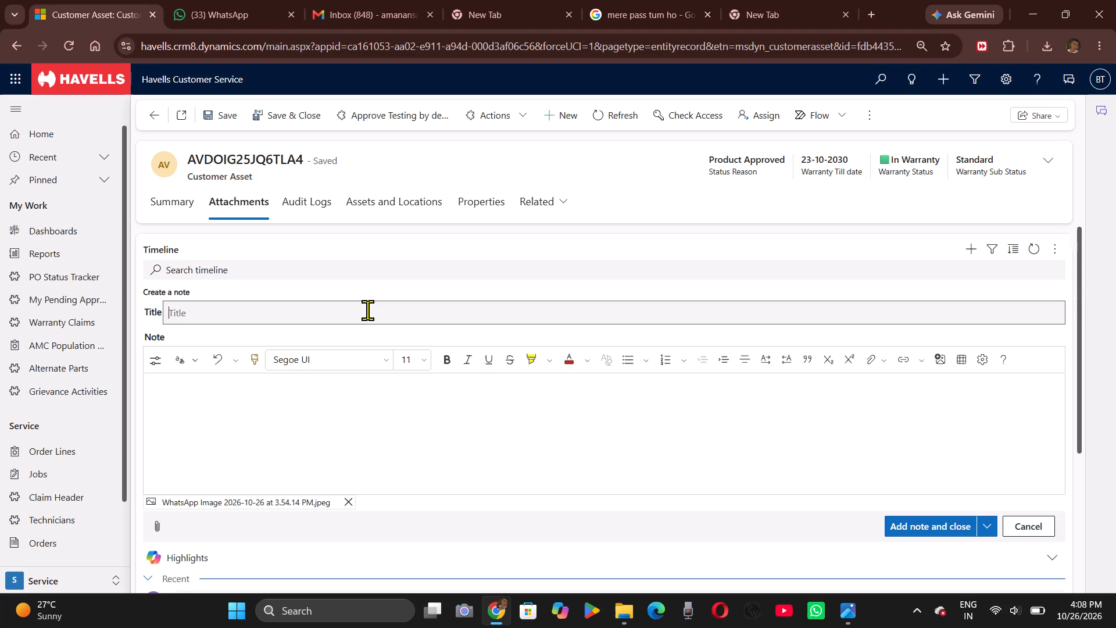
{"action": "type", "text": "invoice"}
{"action": "left_click", "coordinate": [213, 114]}
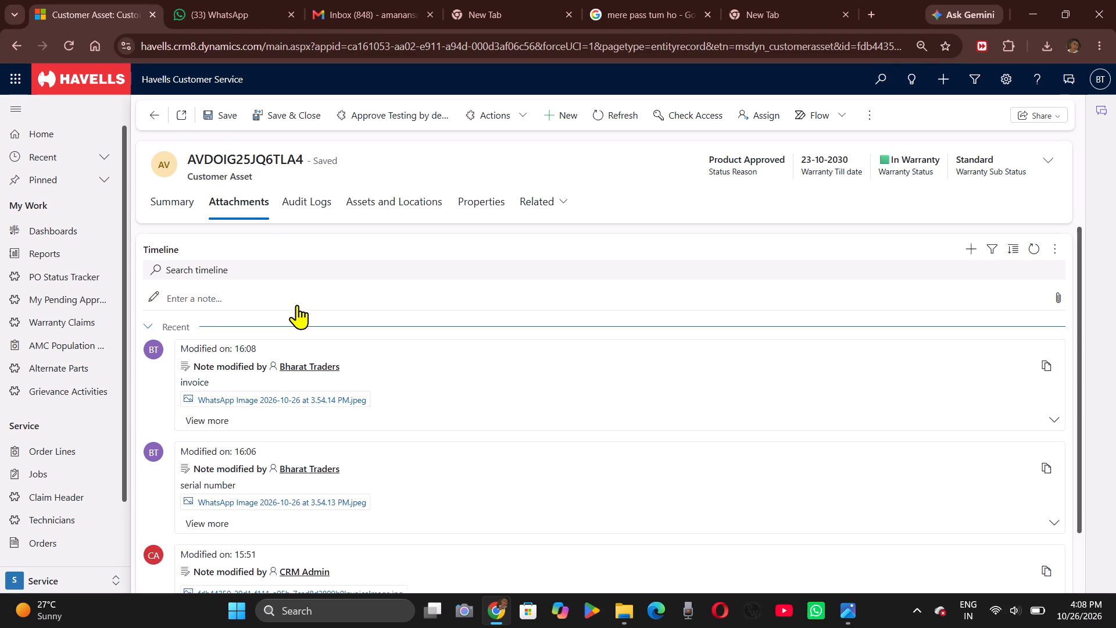
{"action": "scroll", "coordinate": [297, 430], "scroll_direction": "down", "scroll_amount": 1}
{"action": "scroll", "coordinate": [297, 430], "scroll_direction": "up", "scroll_amount": 1}
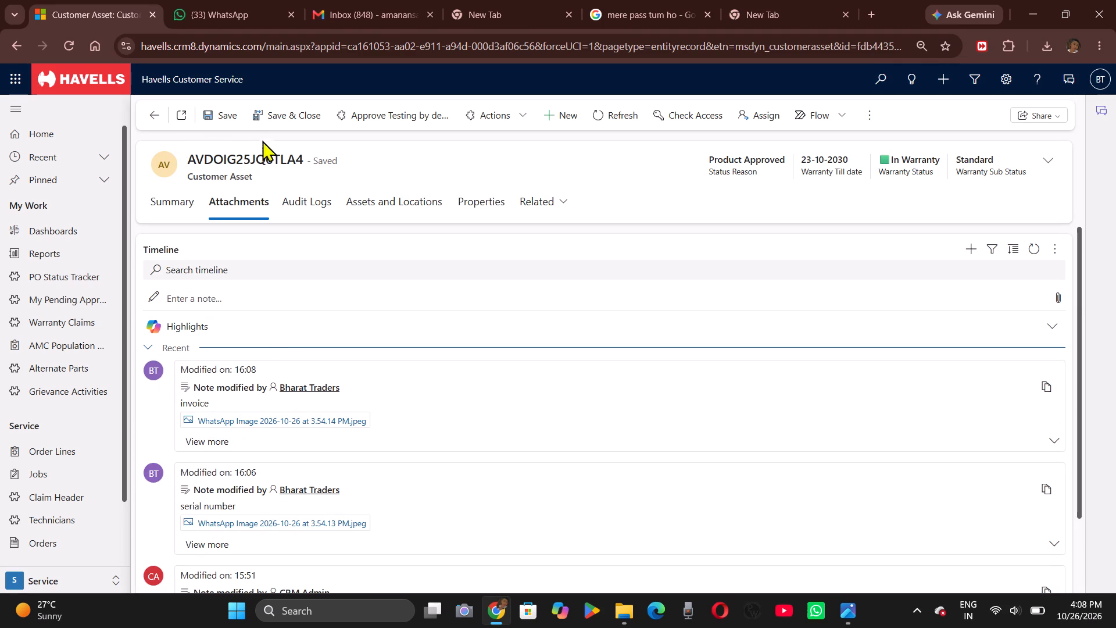
{"action": "left_click", "coordinate": [263, 120]}
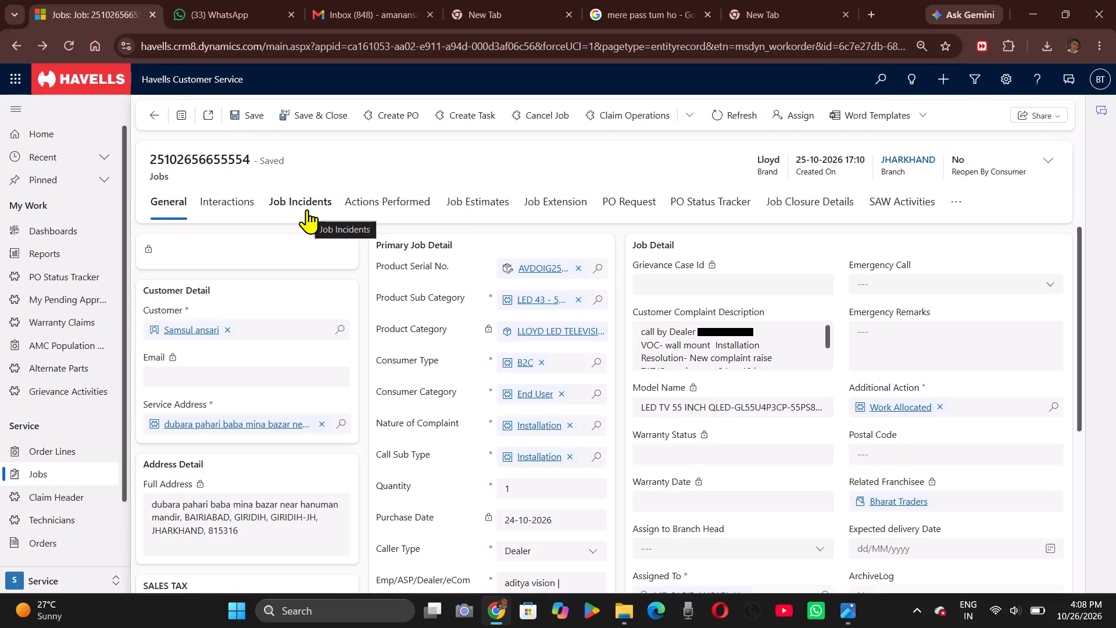
Reopen the customer asset linked as the job's product serial and check its attachments.
{"action": "left_click", "coordinate": [546, 272]}
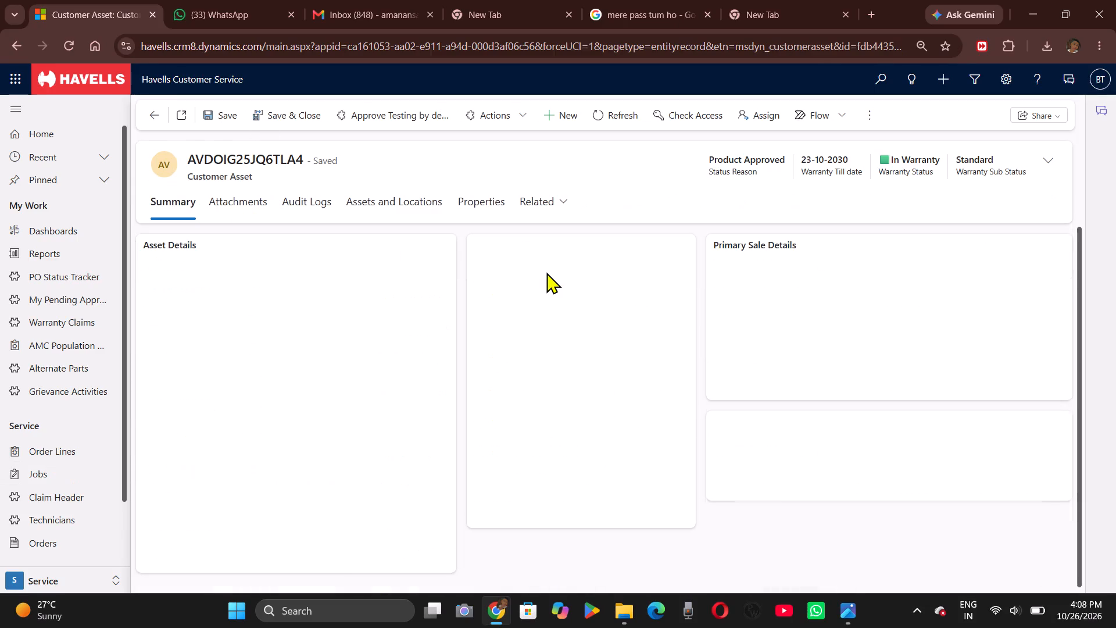
{"action": "left_click", "coordinate": [245, 204]}
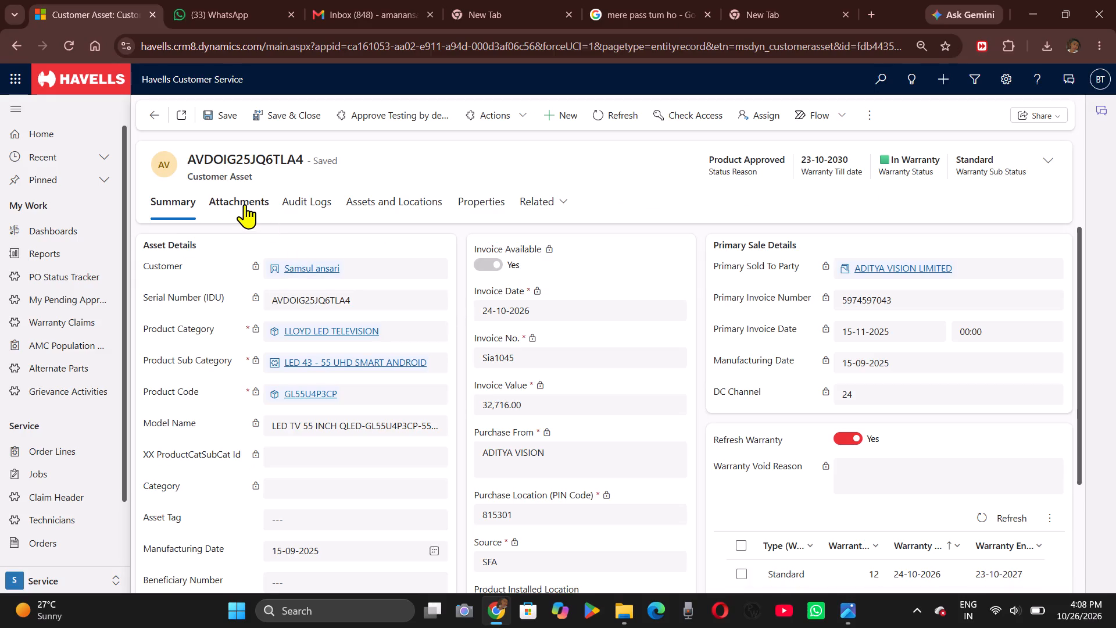
{"action": "left_click", "coordinate": [144, 123]}
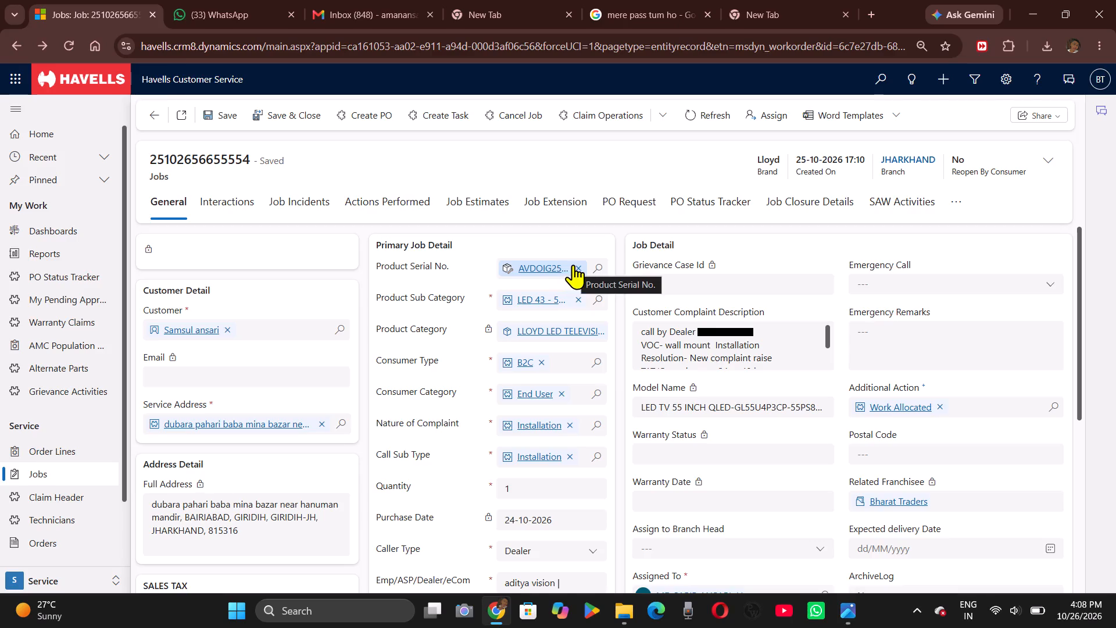
{"action": "left_click", "coordinate": [574, 265]}
{"action": "left_click", "coordinate": [602, 270]}
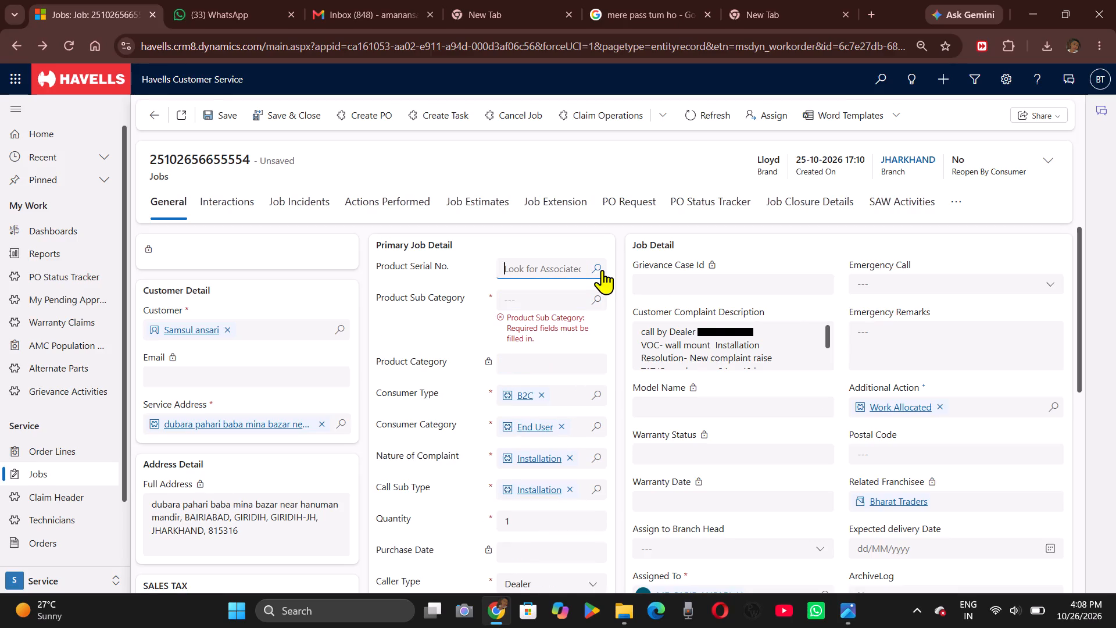
{"action": "left_click", "coordinate": [561, 315]}
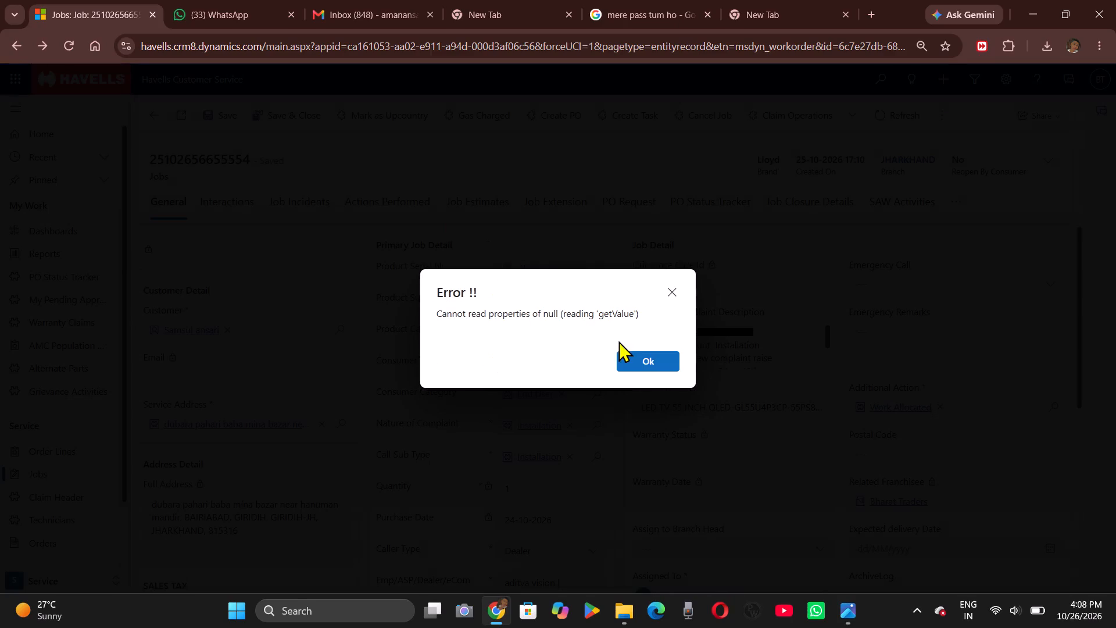
{"action": "left_click", "coordinate": [653, 361]}
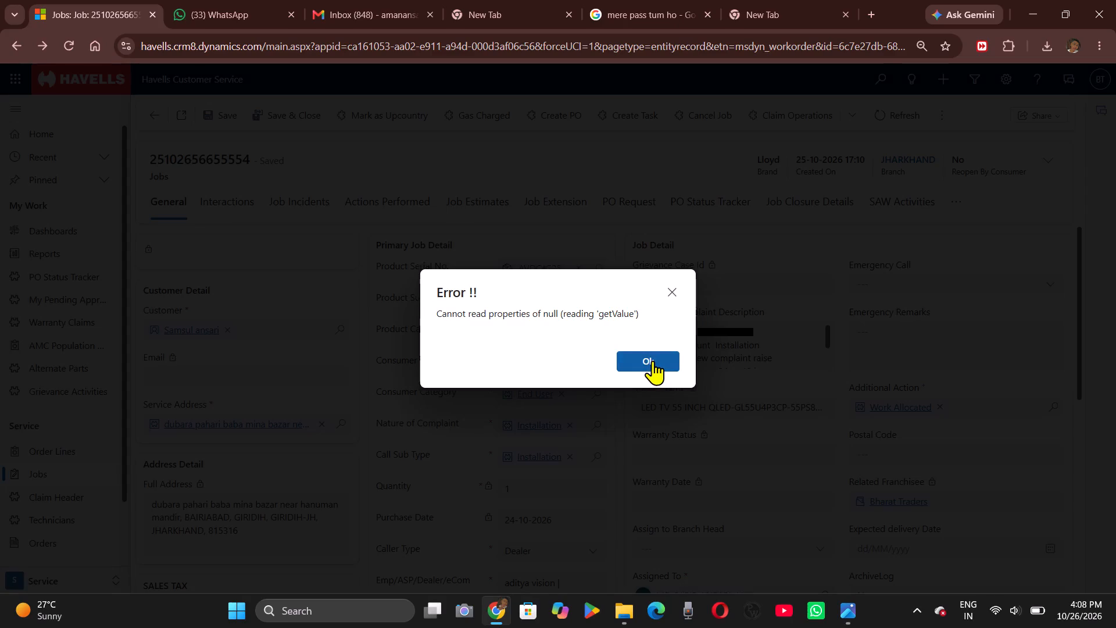
{"action": "left_click", "coordinate": [653, 361]}
{"action": "left_click", "coordinate": [657, 353]}
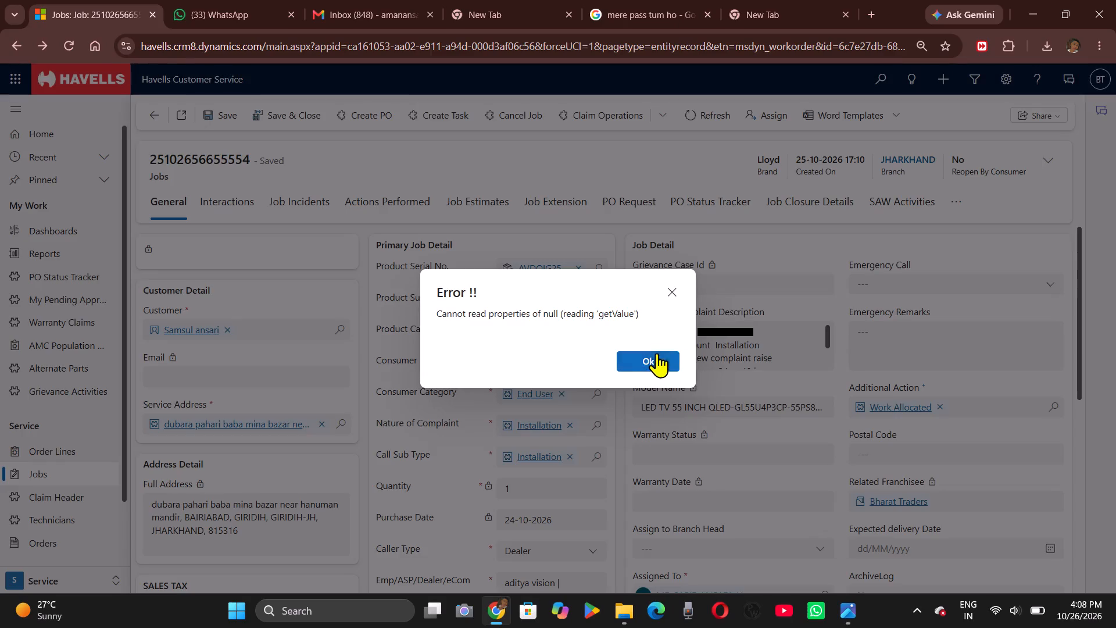
{"action": "left_click", "coordinate": [671, 290]}
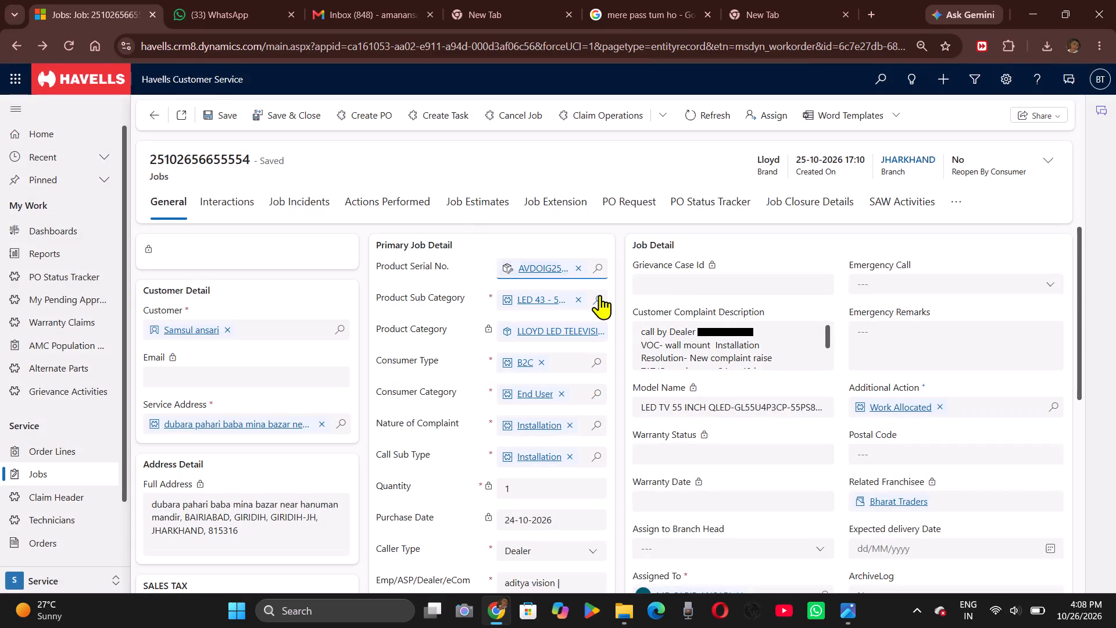
Open the customer asset linked as the job's product serial, check the invoice and serial-number notes in its attachments timeline, and return to the job.
{"action": "left_click", "coordinate": [456, 181]}
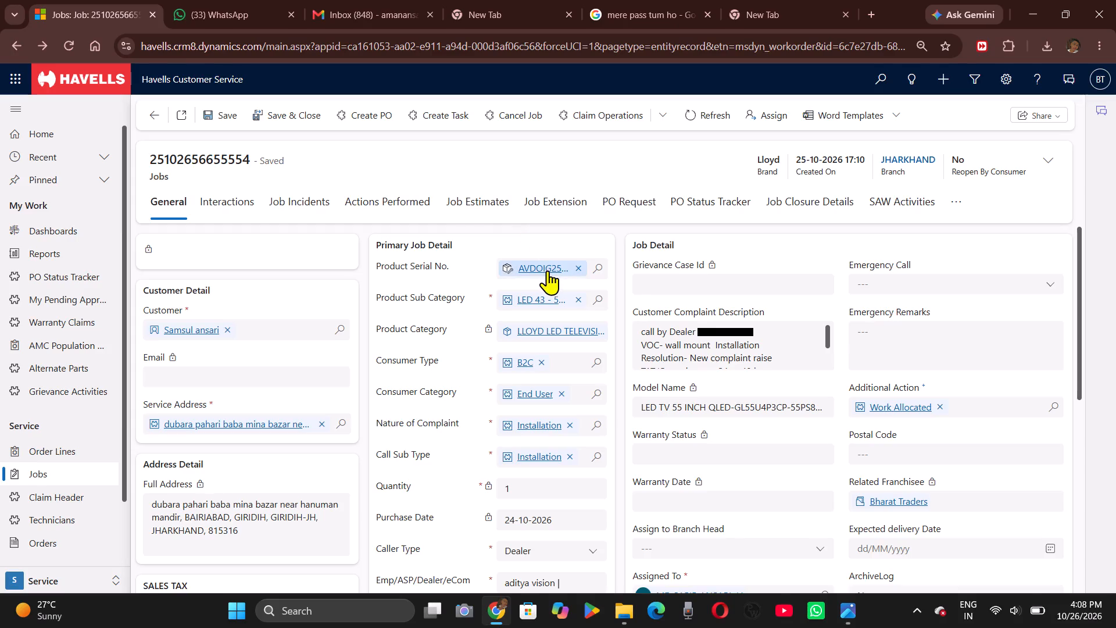
{"action": "left_click", "coordinate": [548, 272]}
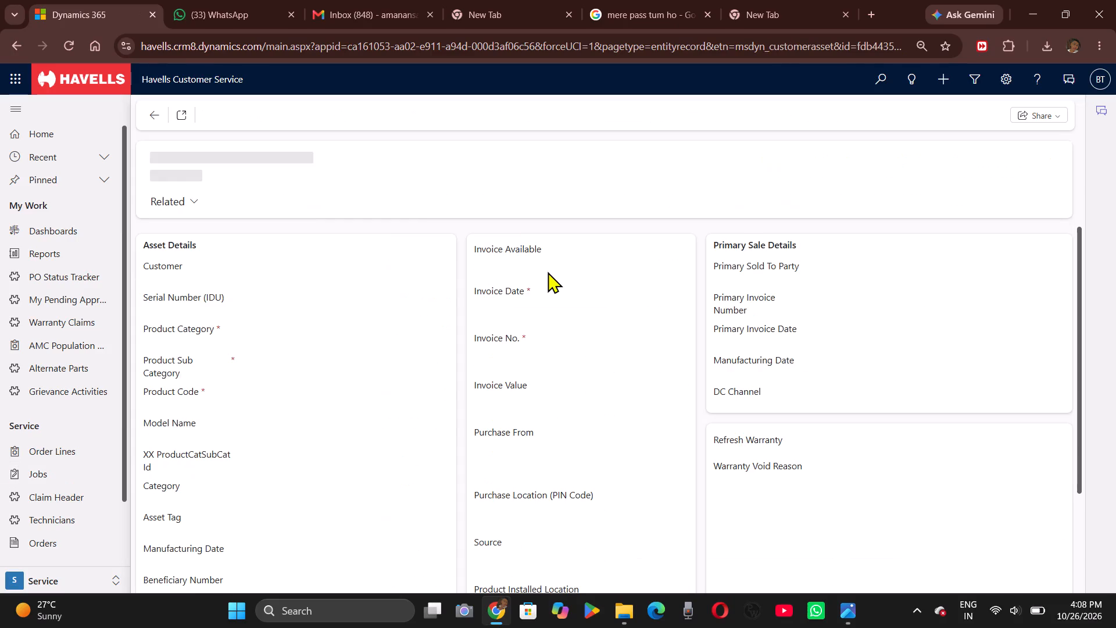
{"action": "left_click", "coordinate": [248, 208]}
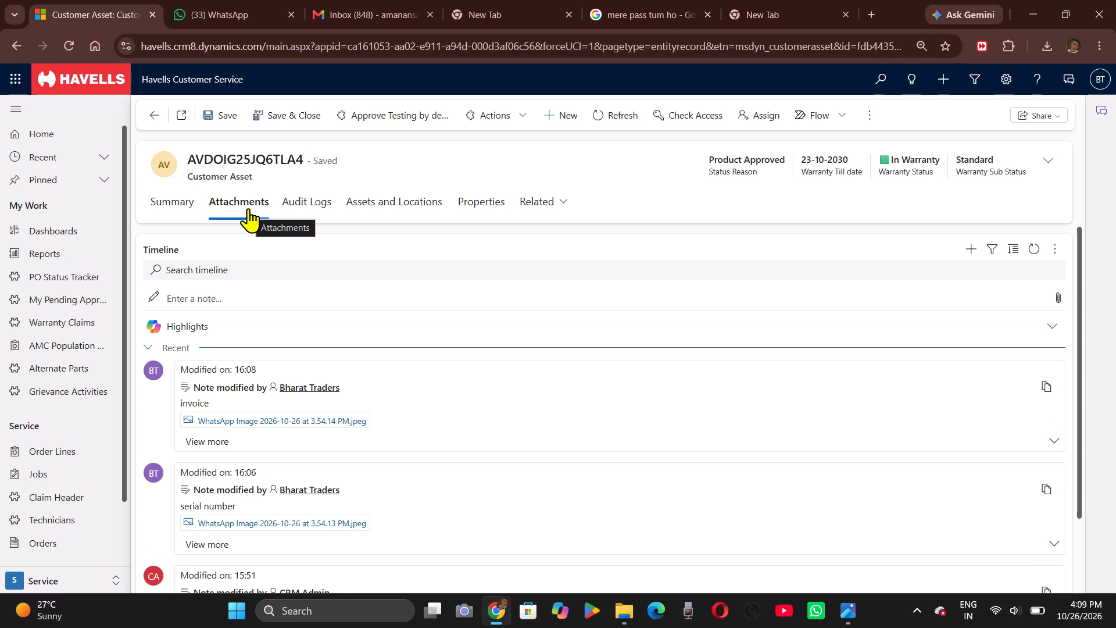
{"action": "left_click", "coordinate": [151, 116]}
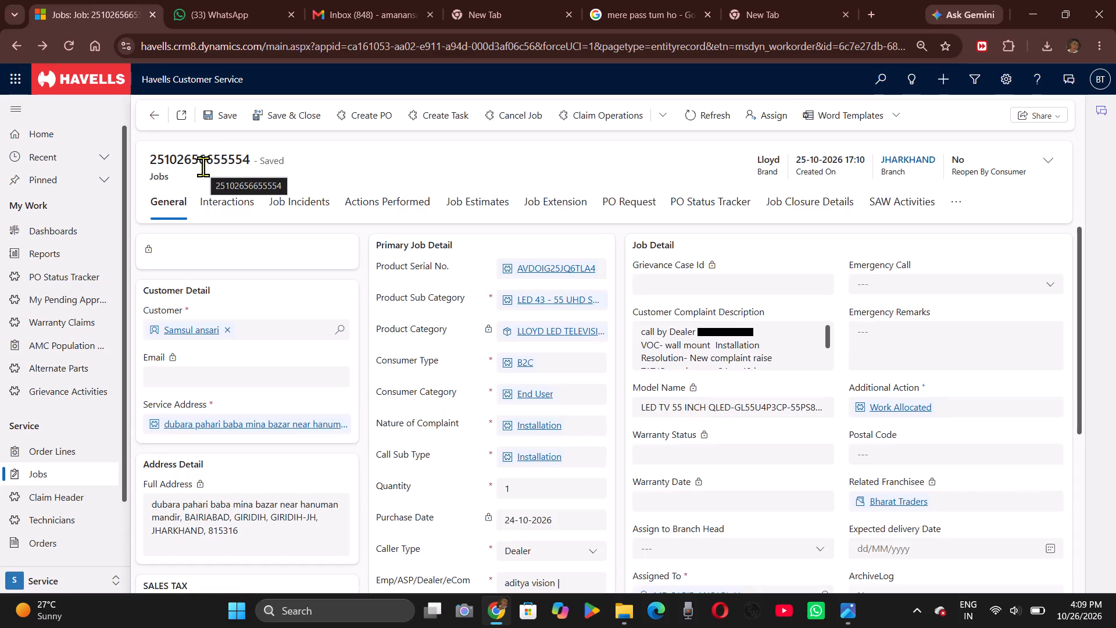
{"action": "left_click", "coordinate": [297, 209]}
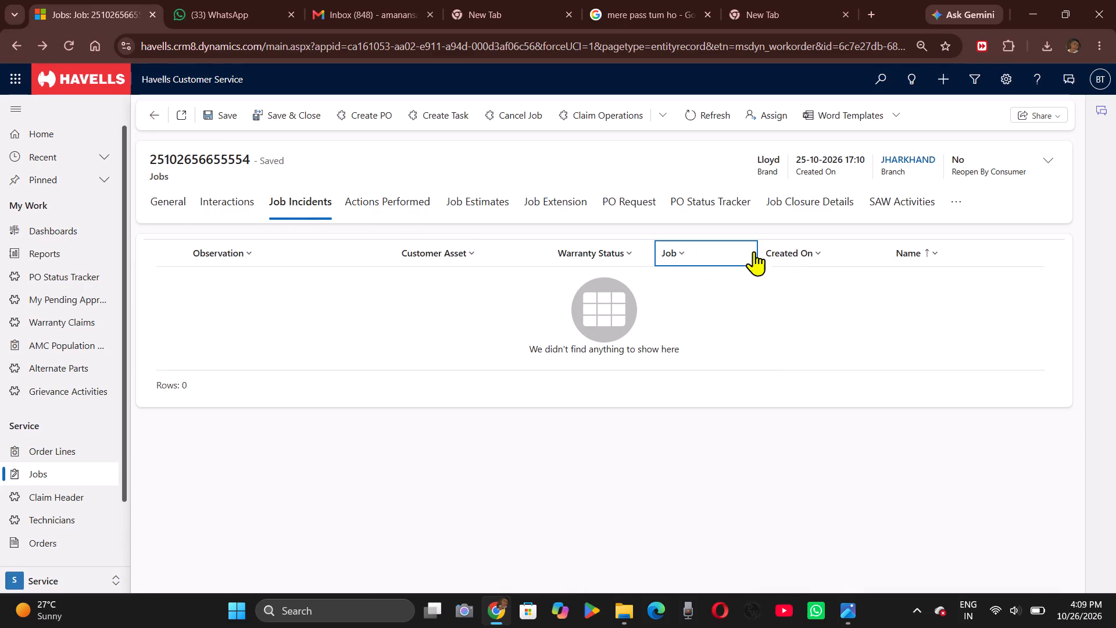
{"action": "scroll", "coordinate": [474, 330], "scroll_direction": "up", "scroll_amount": 1}
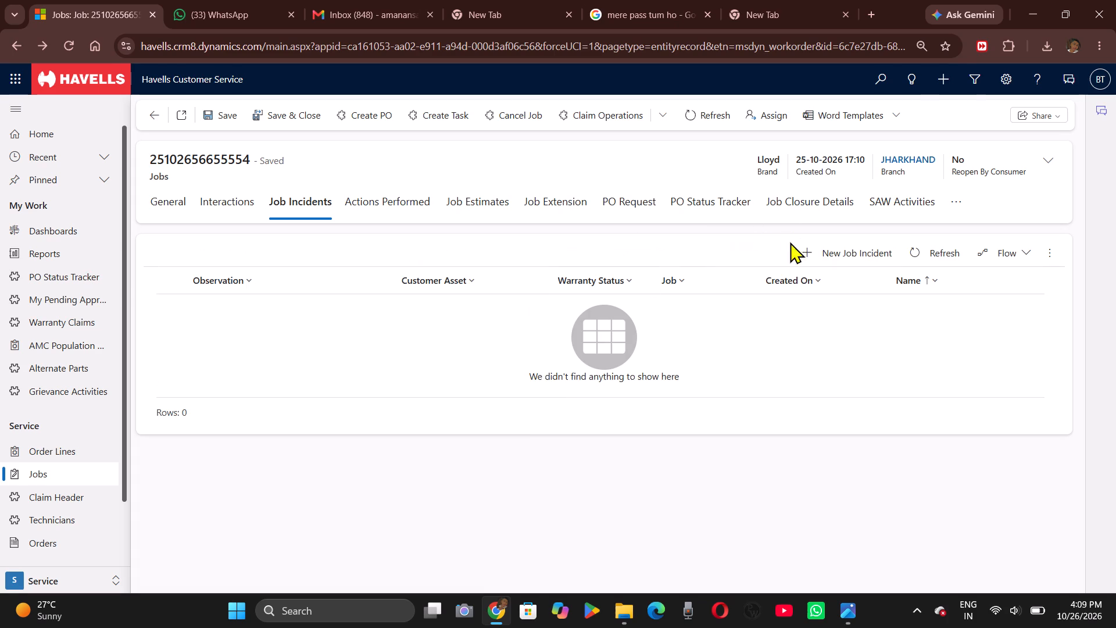
{"action": "left_click", "coordinate": [829, 261]}
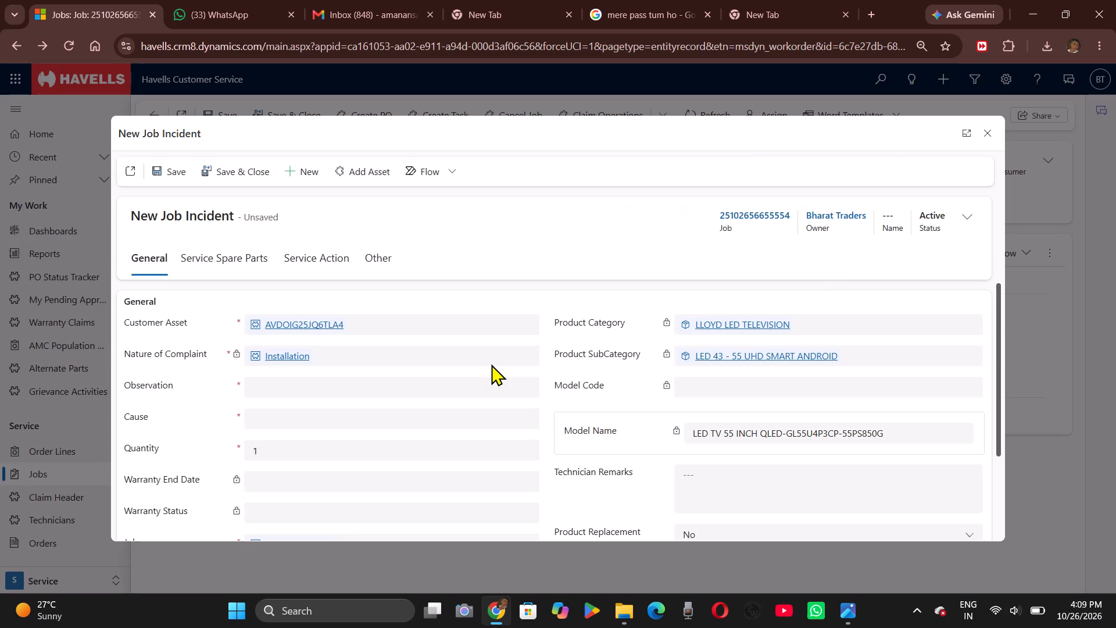
{"action": "left_click", "coordinate": [531, 386]}
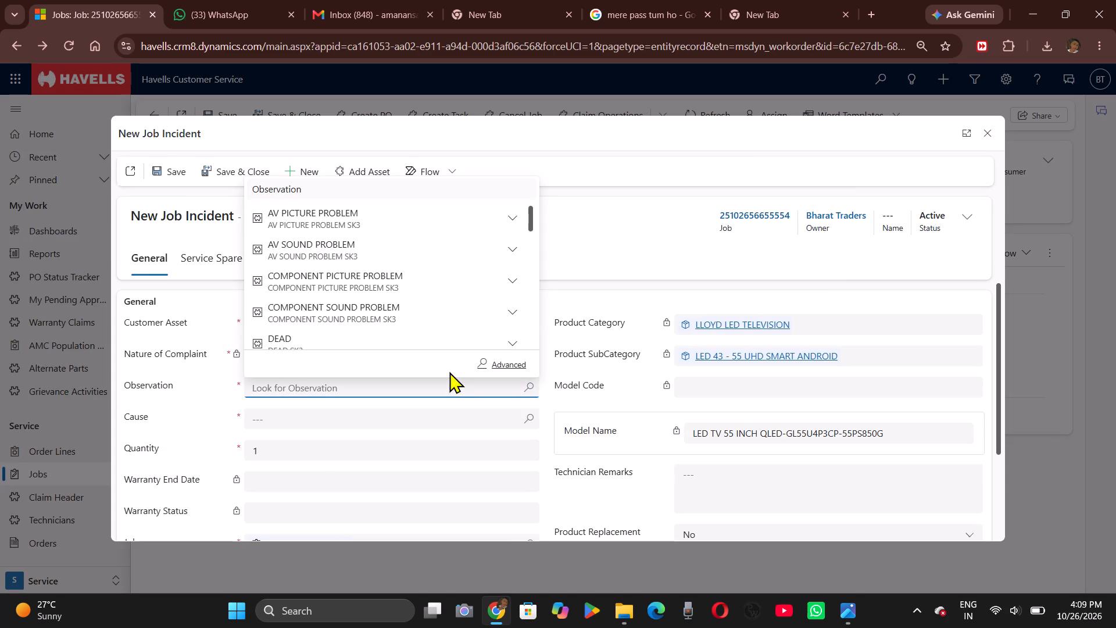
{"action": "scroll", "coordinate": [387, 322], "scroll_direction": "down", "scroll_amount": 1}
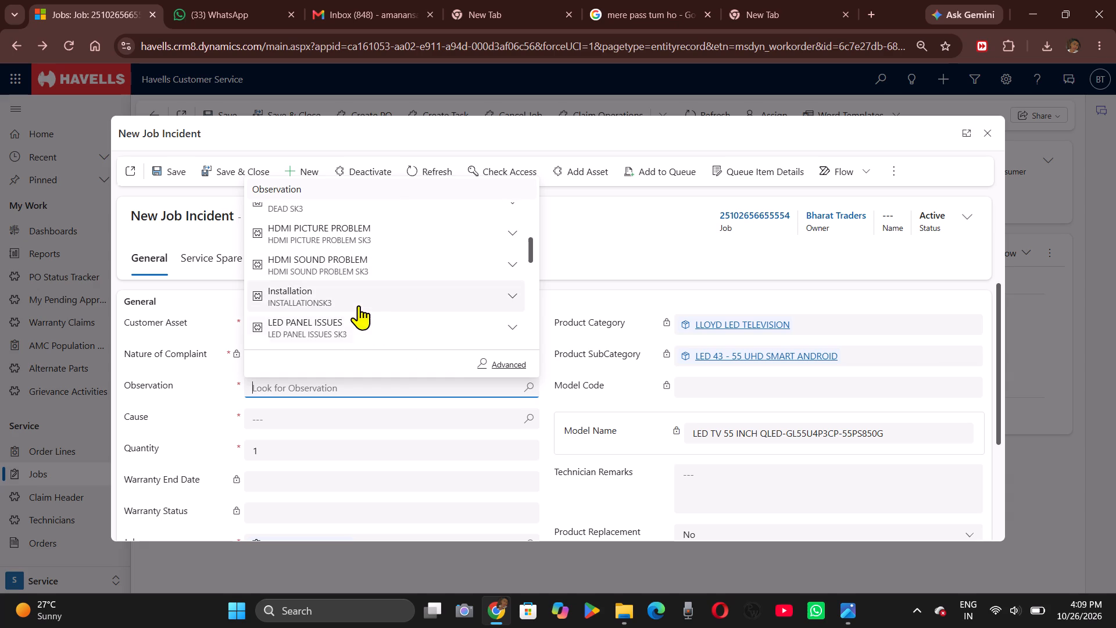
{"action": "left_click", "coordinate": [359, 305]}
{"action": "left_click", "coordinate": [539, 423]}
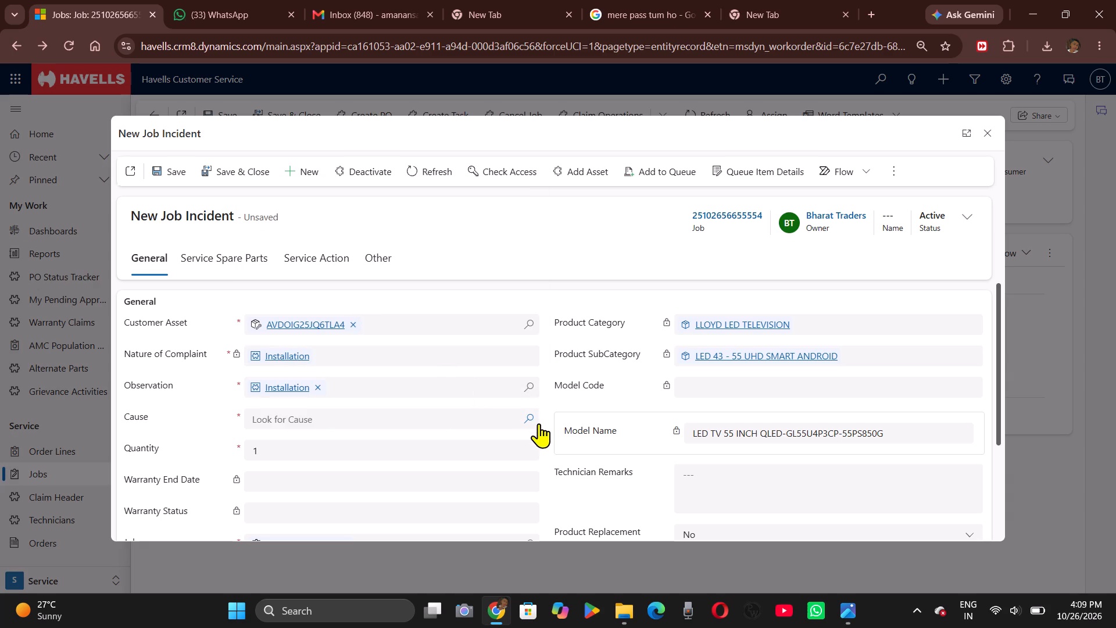
{"action": "left_click", "coordinate": [352, 367]}
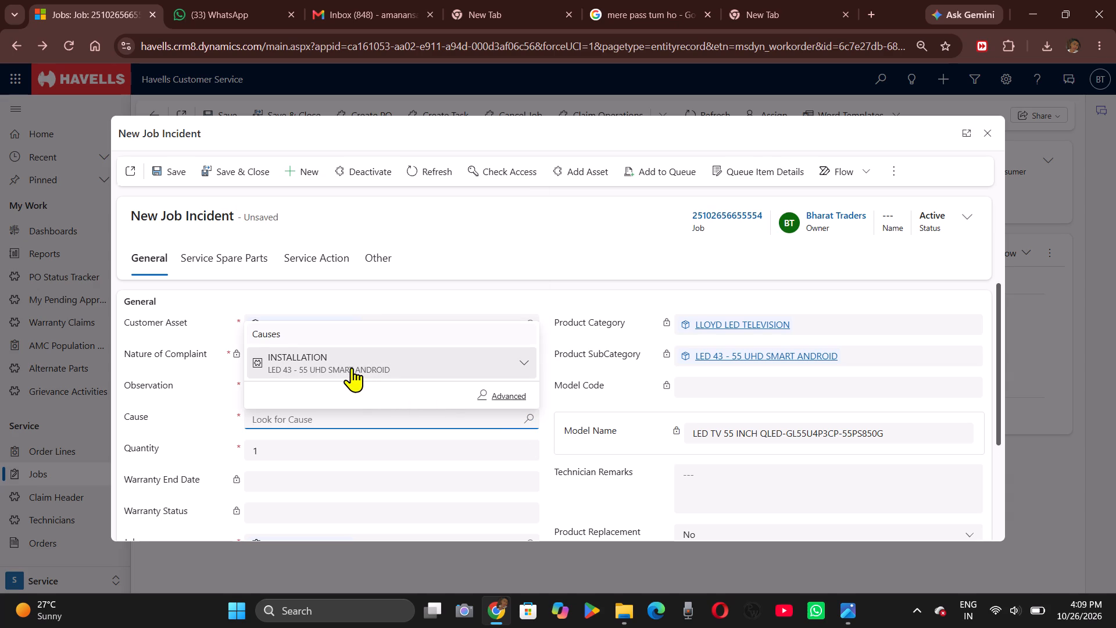
{"action": "left_click", "coordinate": [166, 166]}
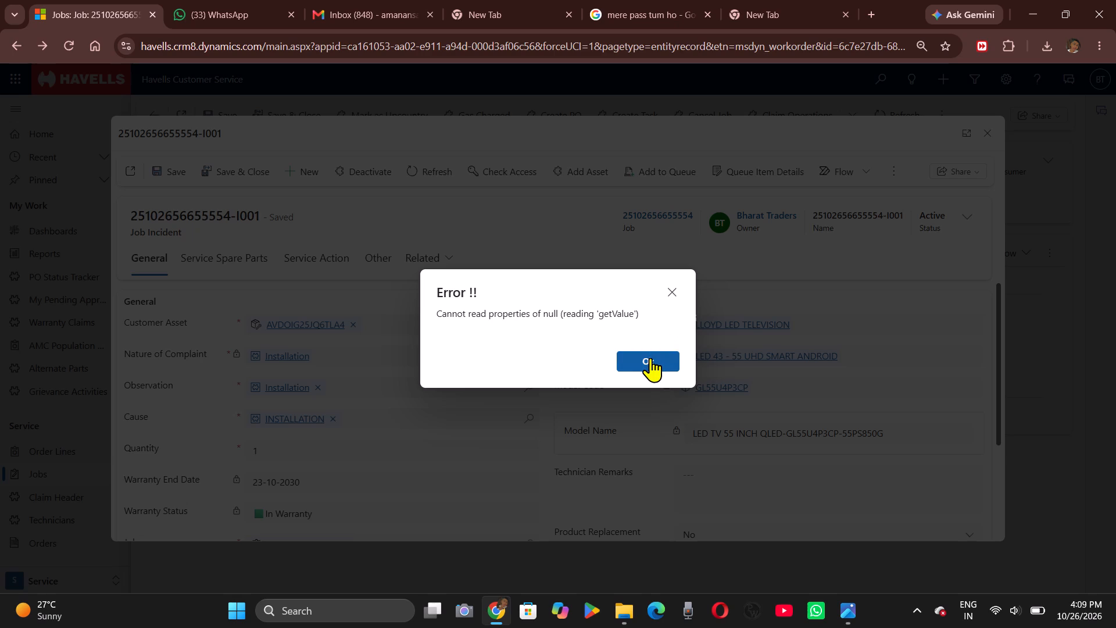
{"action": "left_click", "coordinate": [650, 358]}
{"action": "left_click", "coordinate": [650, 358]}
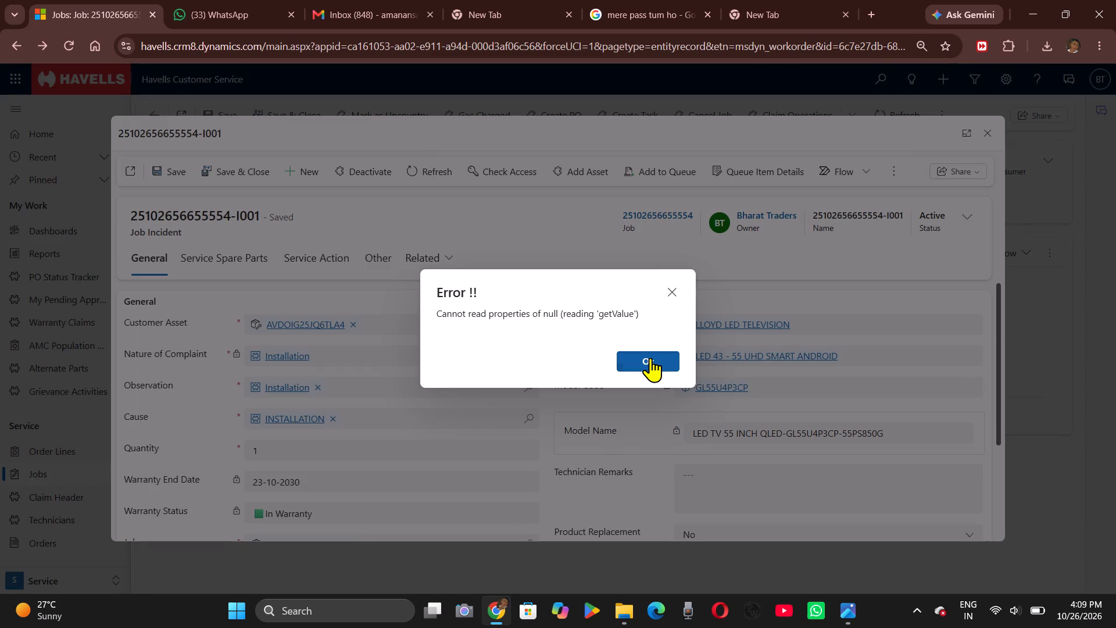
{"action": "left_click", "coordinate": [671, 361]}
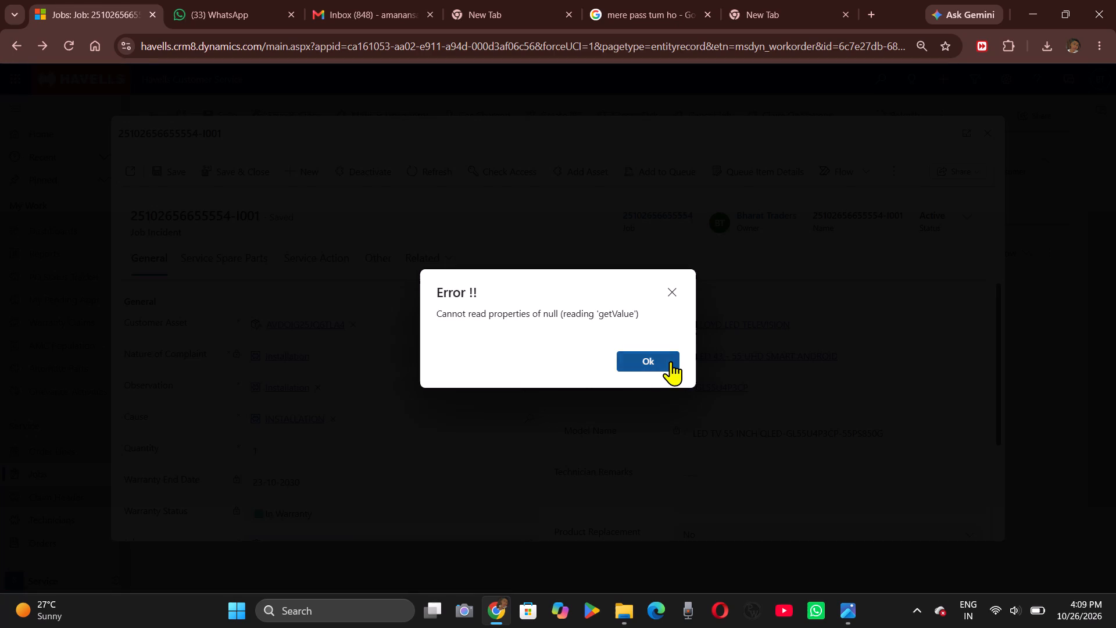
{"action": "left_click", "coordinate": [674, 287]}
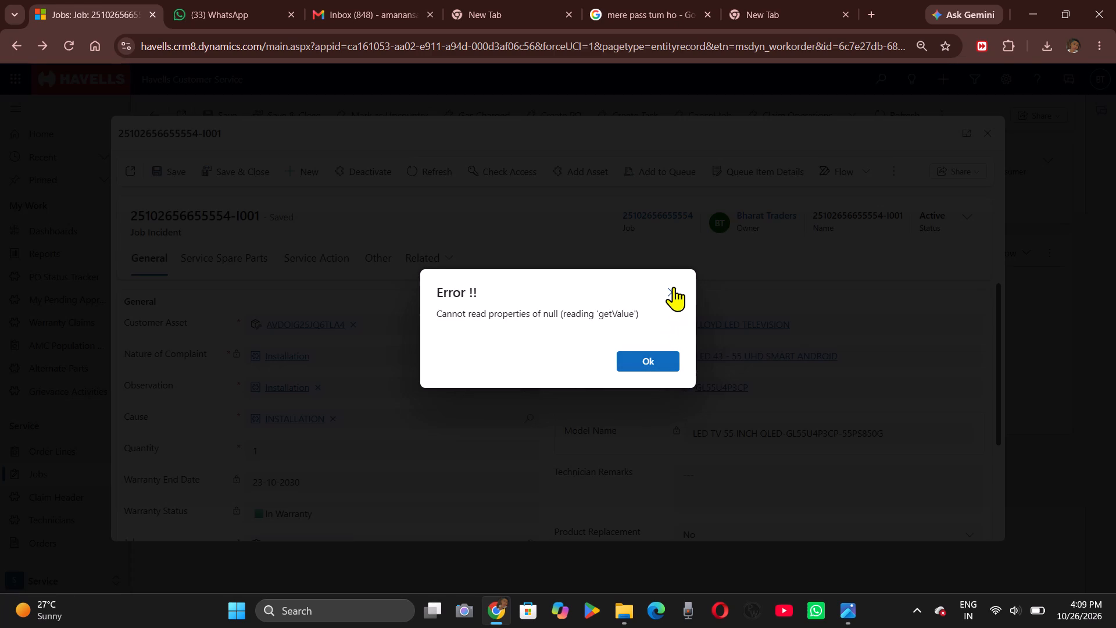
{"action": "left_click", "coordinate": [640, 365]}
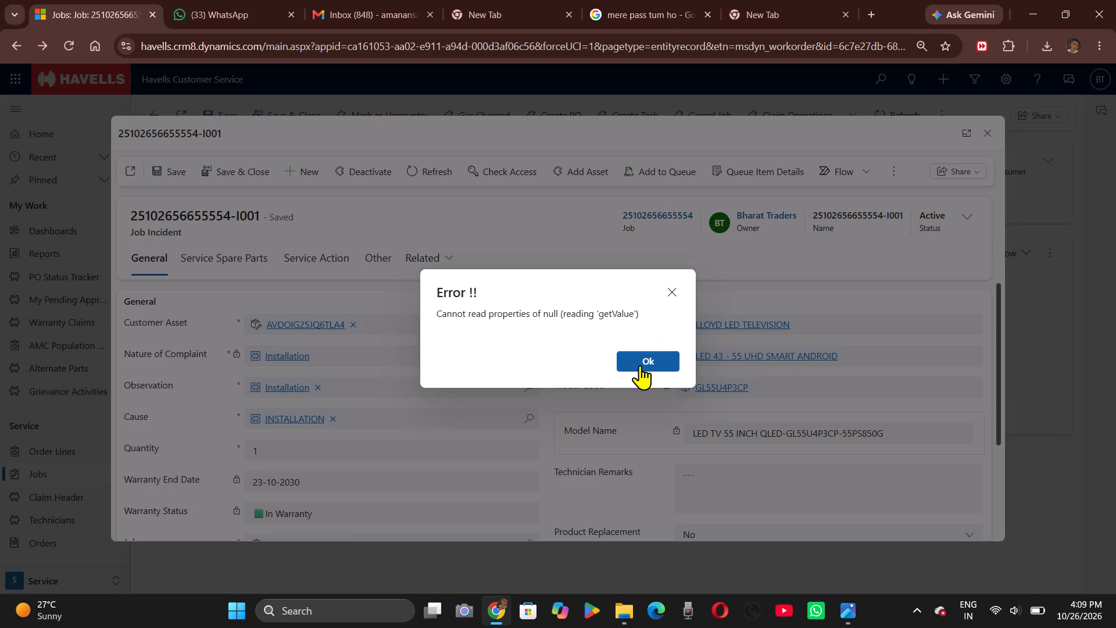
{"action": "left_click", "coordinate": [668, 283]}
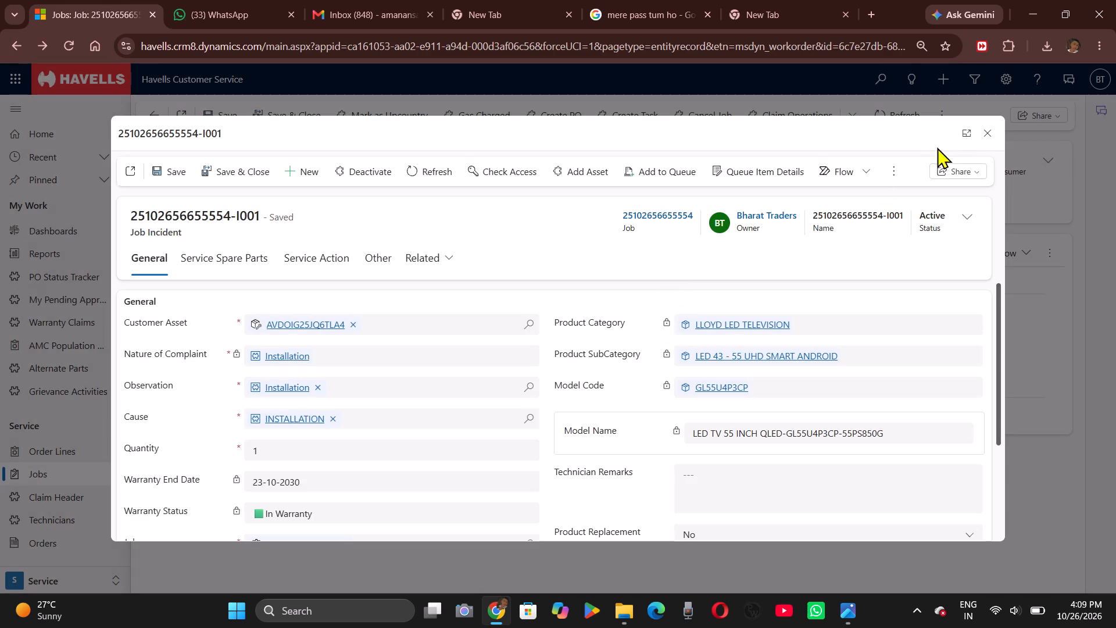
{"action": "left_click", "coordinate": [999, 137]}
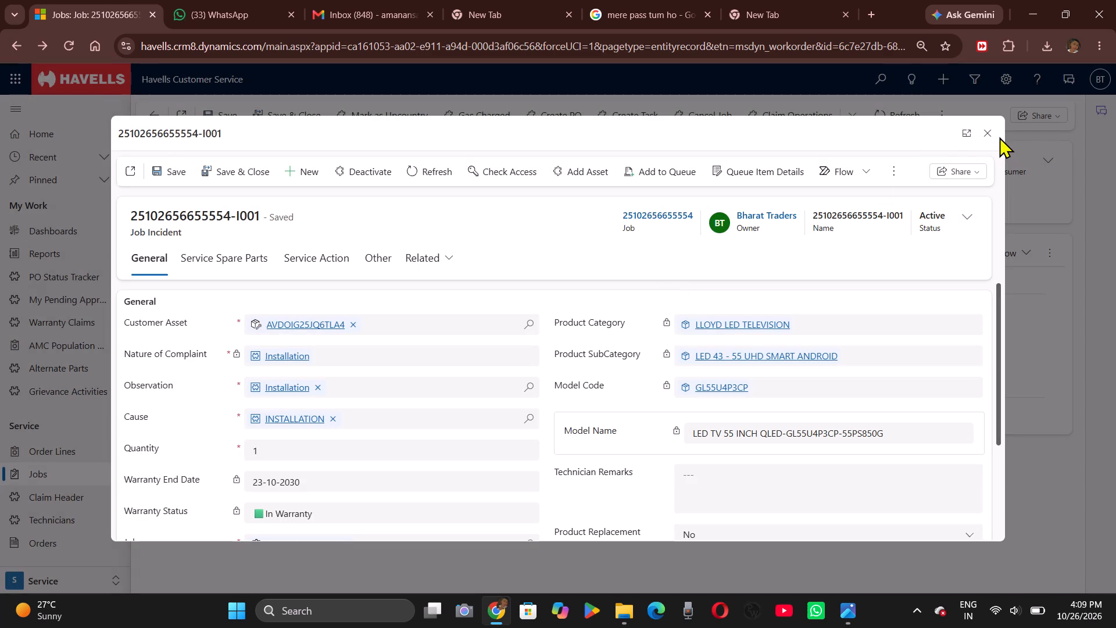
{"action": "left_click", "coordinate": [992, 135]}
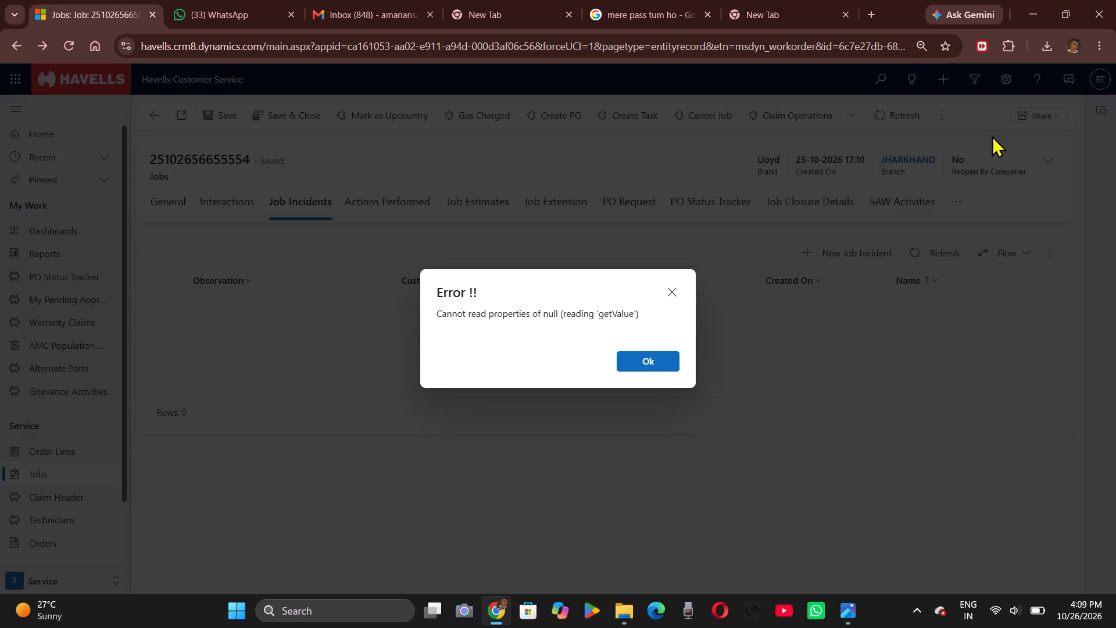
{"action": "left_click", "coordinate": [661, 357]}
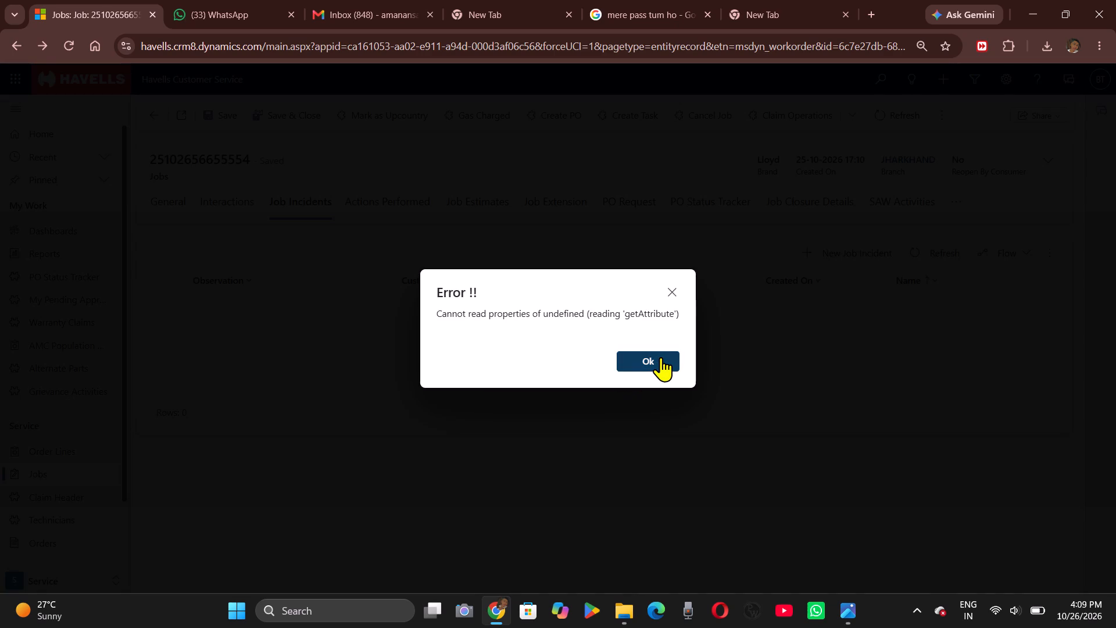
{"action": "left_click", "coordinate": [661, 357]}
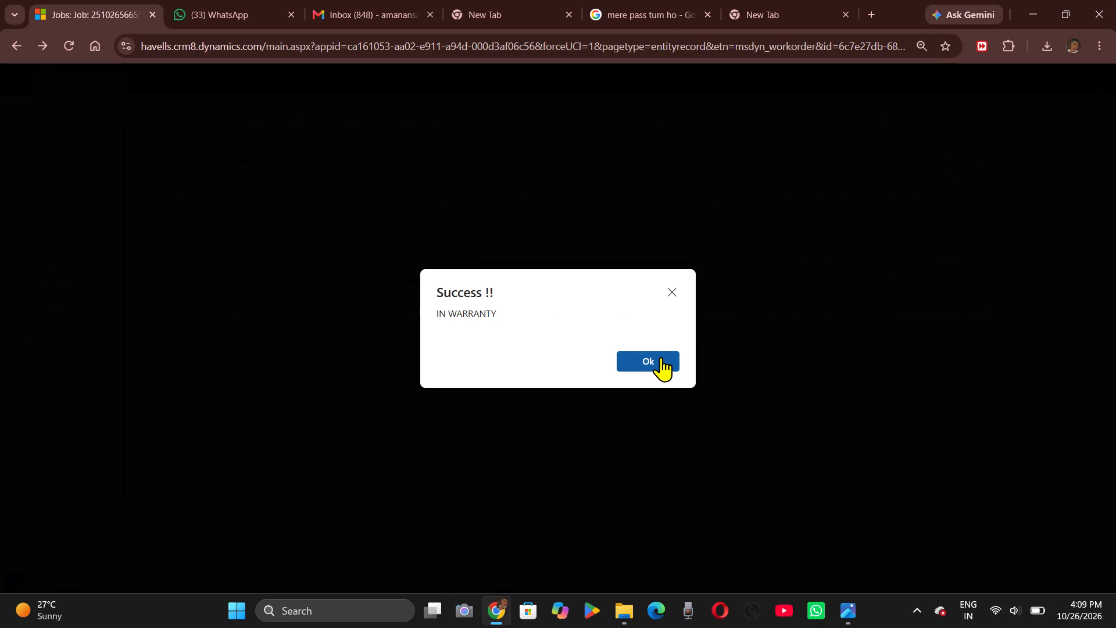
{"action": "left_click", "coordinate": [661, 357]}
{"action": "left_click", "coordinate": [60, 44]}
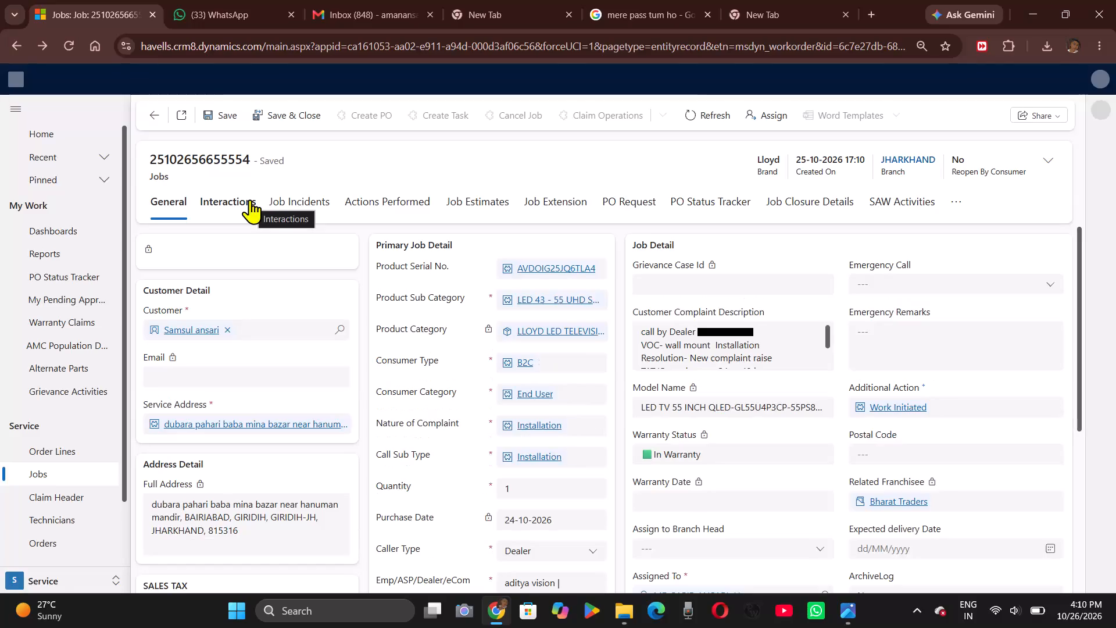
{"action": "left_click", "coordinate": [297, 201]}
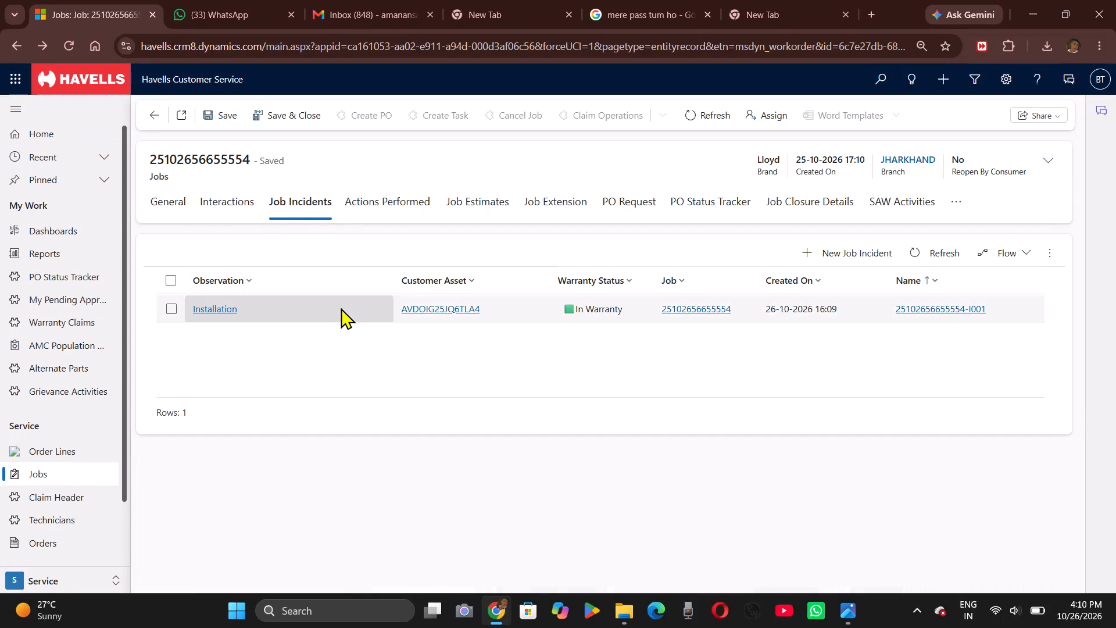
{"action": "triple_click", "coordinate": [341, 308]}
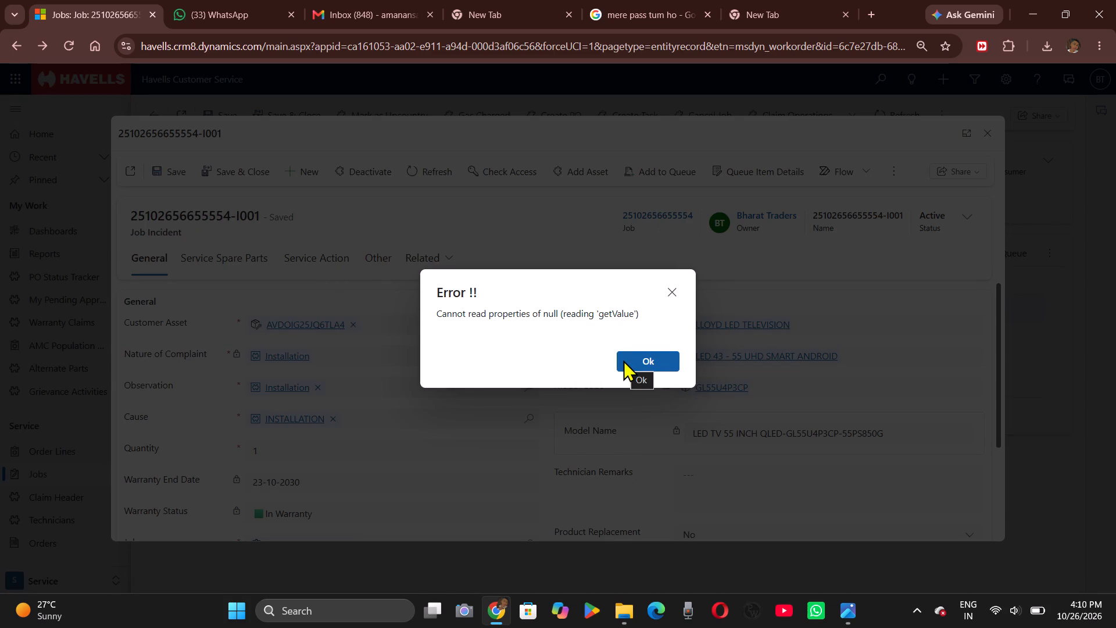
{"action": "left_click", "coordinate": [645, 358]}
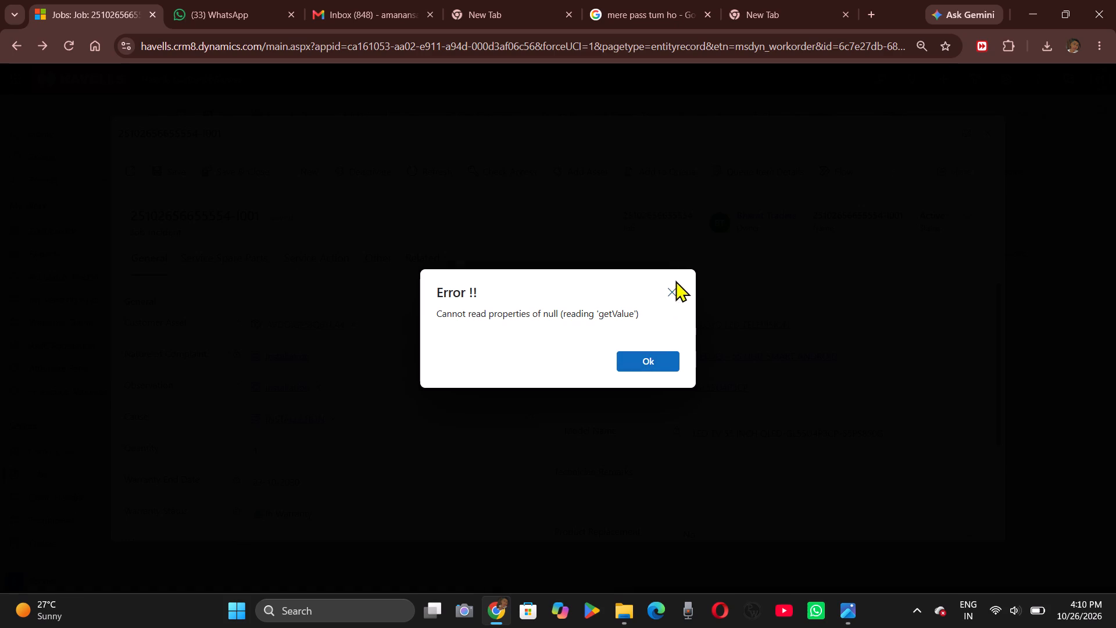
{"action": "left_click", "coordinate": [673, 292]}
{"action": "left_click", "coordinate": [648, 366]}
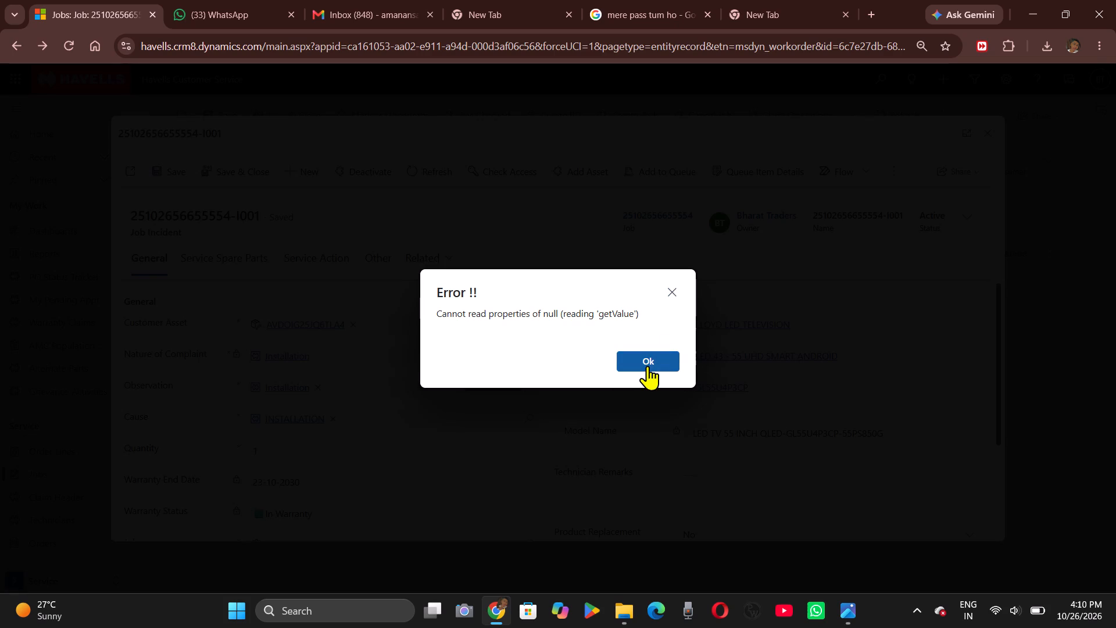
{"action": "left_click", "coordinate": [669, 292]}
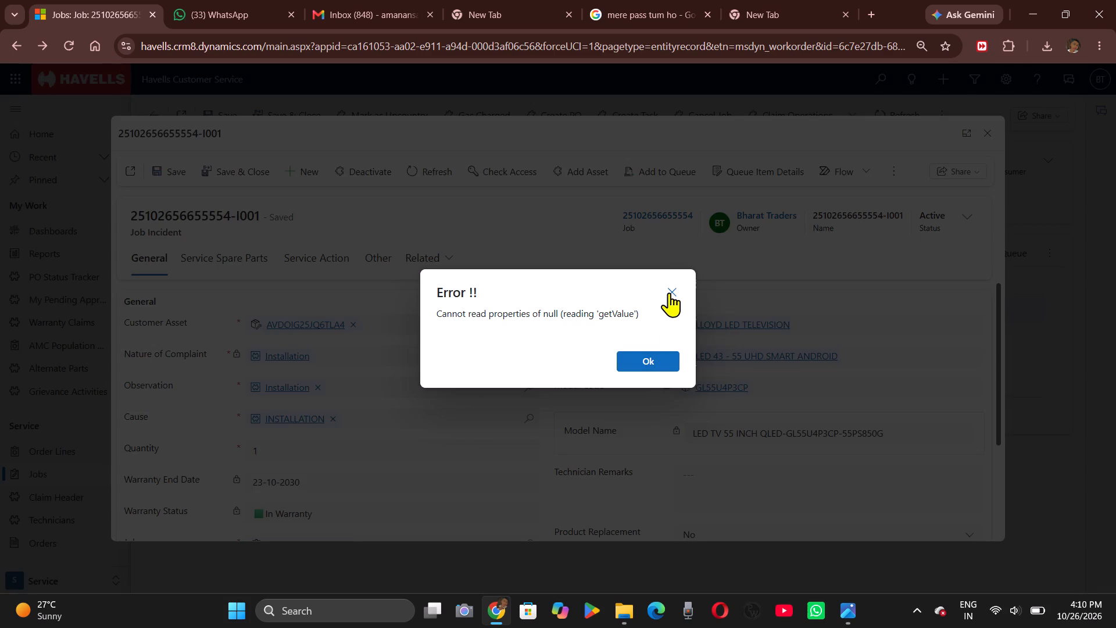
{"action": "left_click", "coordinate": [669, 292]}
{"action": "left_click", "coordinate": [669, 292]}
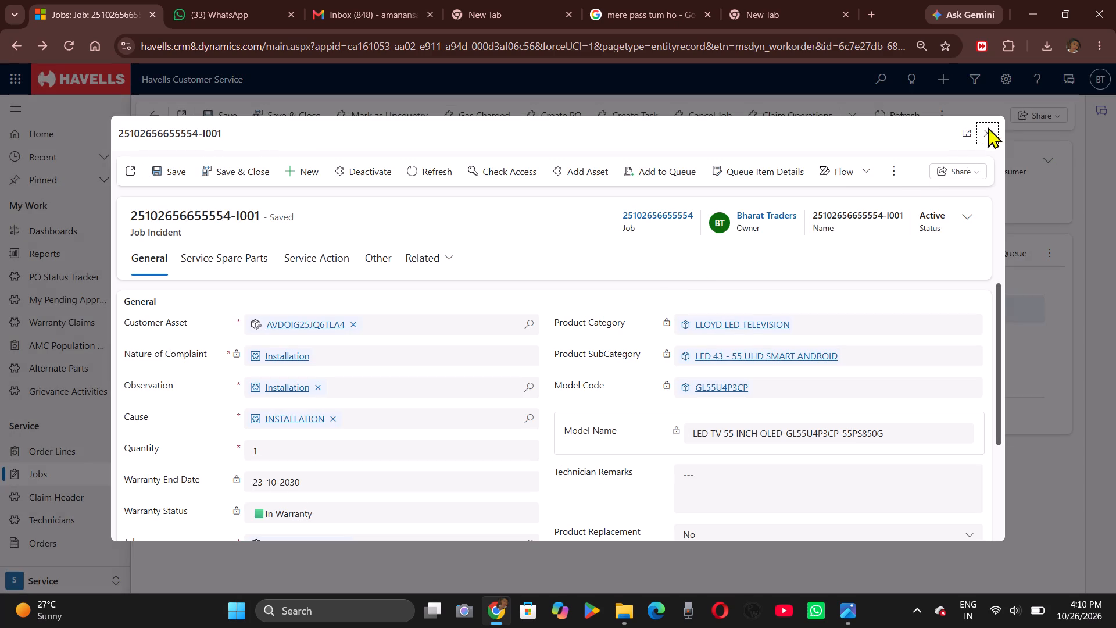
{"action": "left_click", "coordinate": [988, 131]}
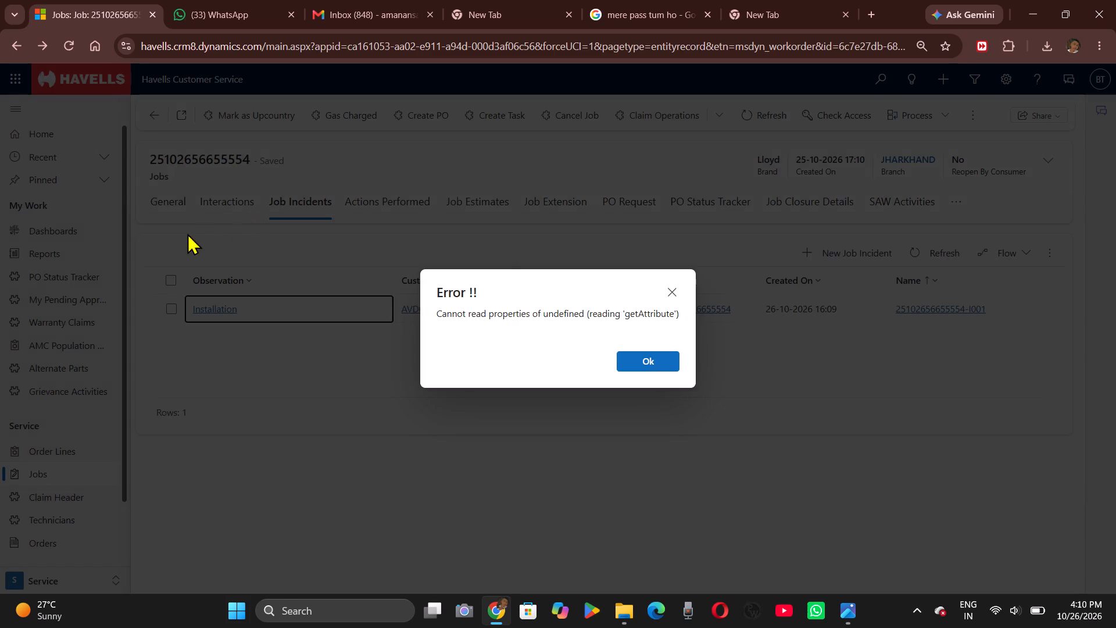
{"action": "left_click", "coordinate": [670, 292]}
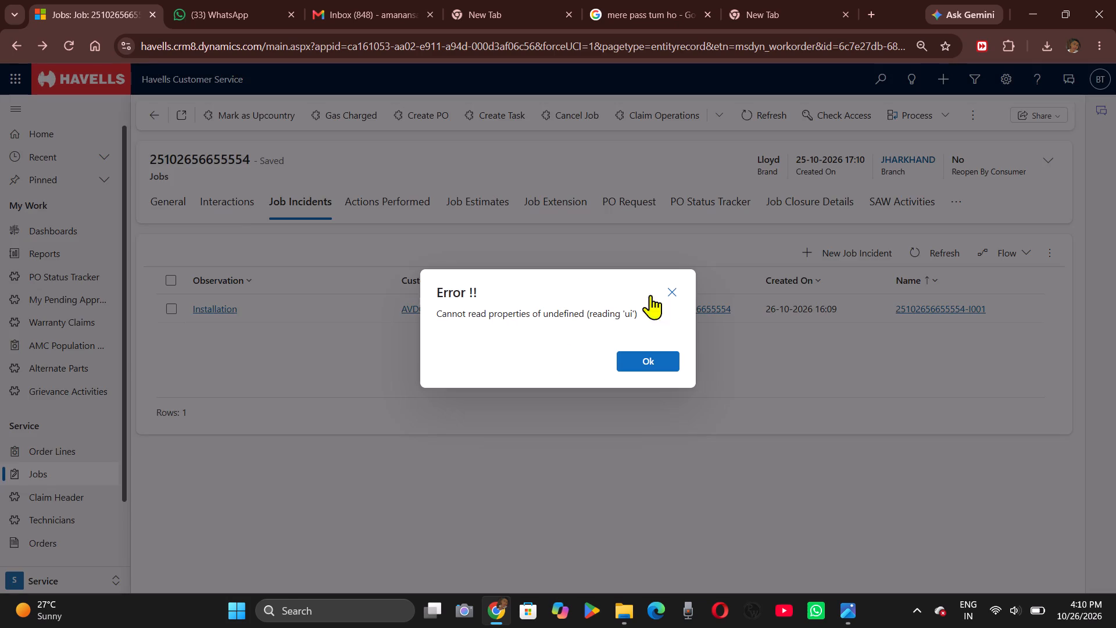
{"action": "left_click", "coordinate": [171, 201]}
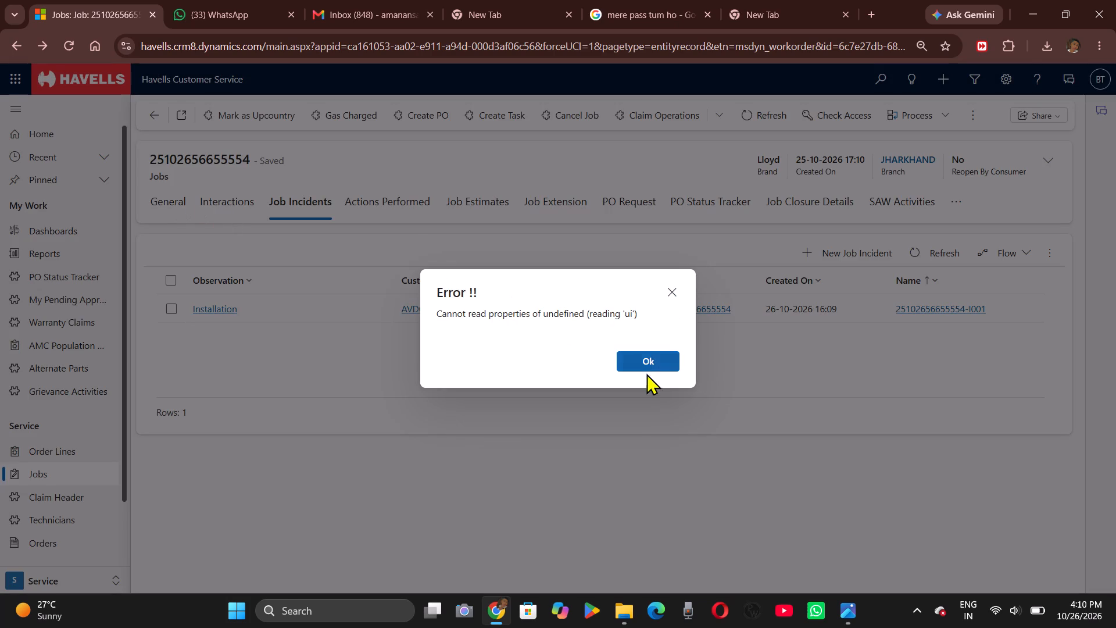
{"action": "left_click", "coordinate": [644, 362]}
{"action": "left_click", "coordinate": [174, 201]}
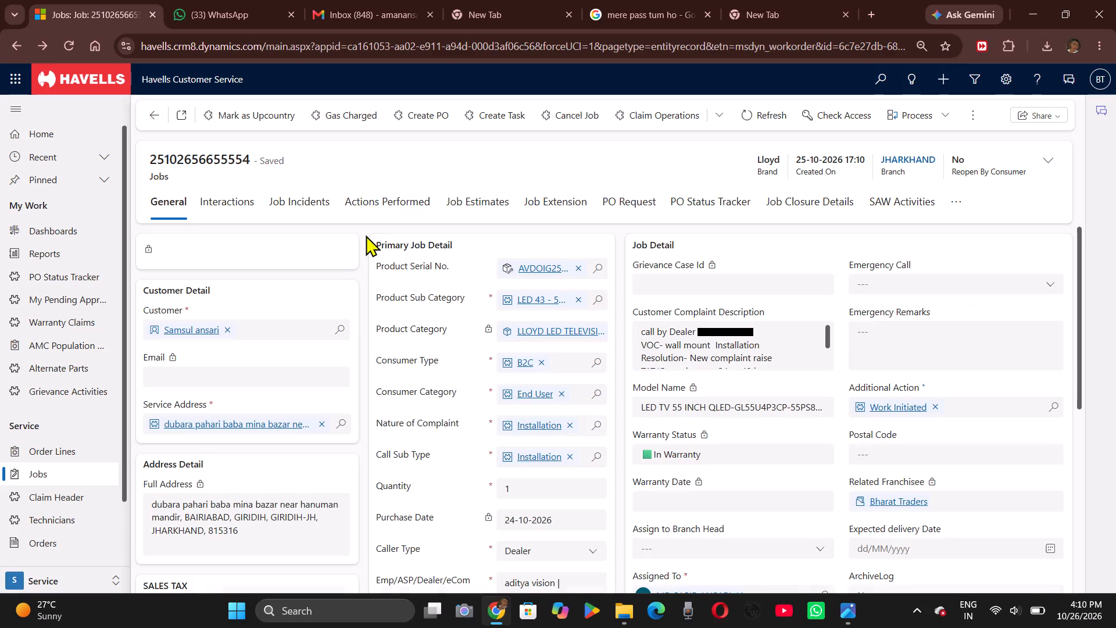
{"action": "left_click", "coordinate": [552, 272]}
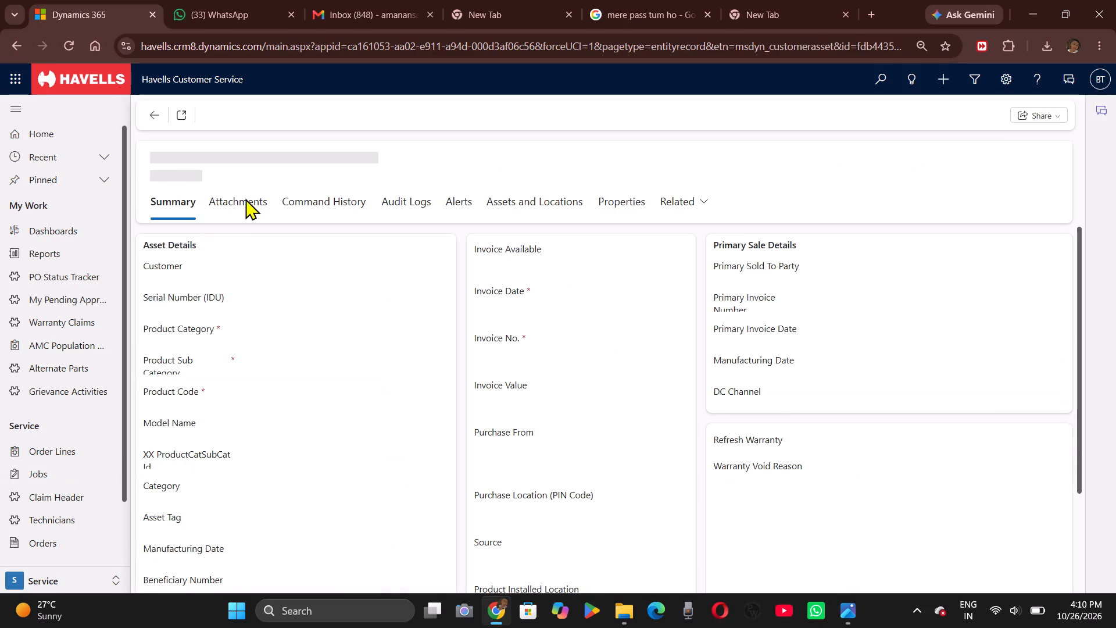
{"action": "left_click", "coordinate": [245, 198]}
{"action": "left_click", "coordinate": [252, 204]}
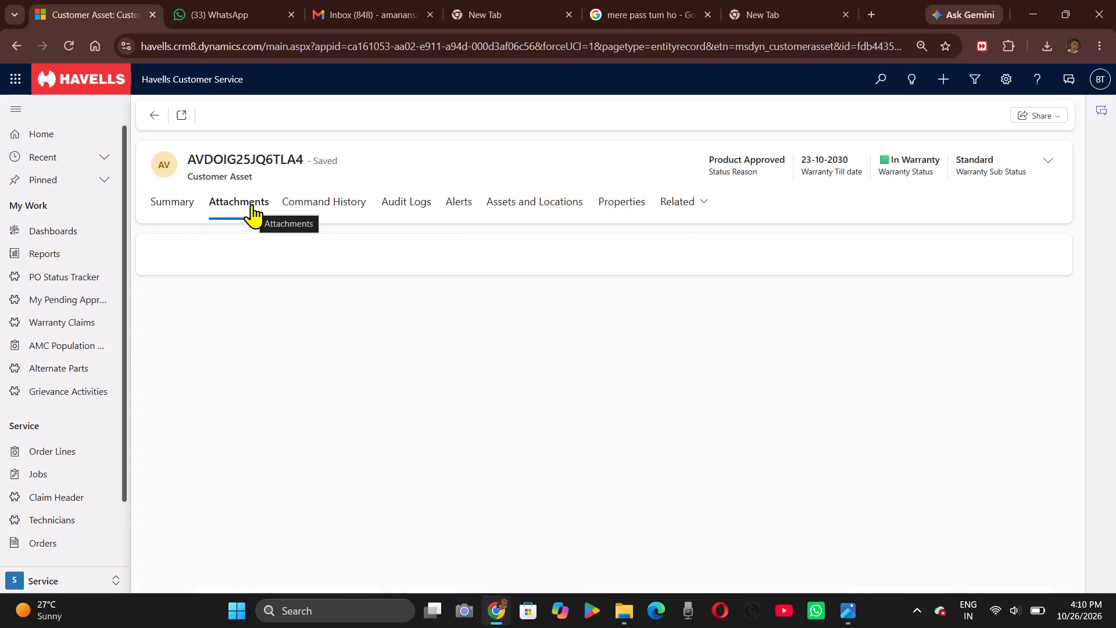
{"action": "scroll", "coordinate": [278, 364], "scroll_direction": "down", "scroll_amount": 1}
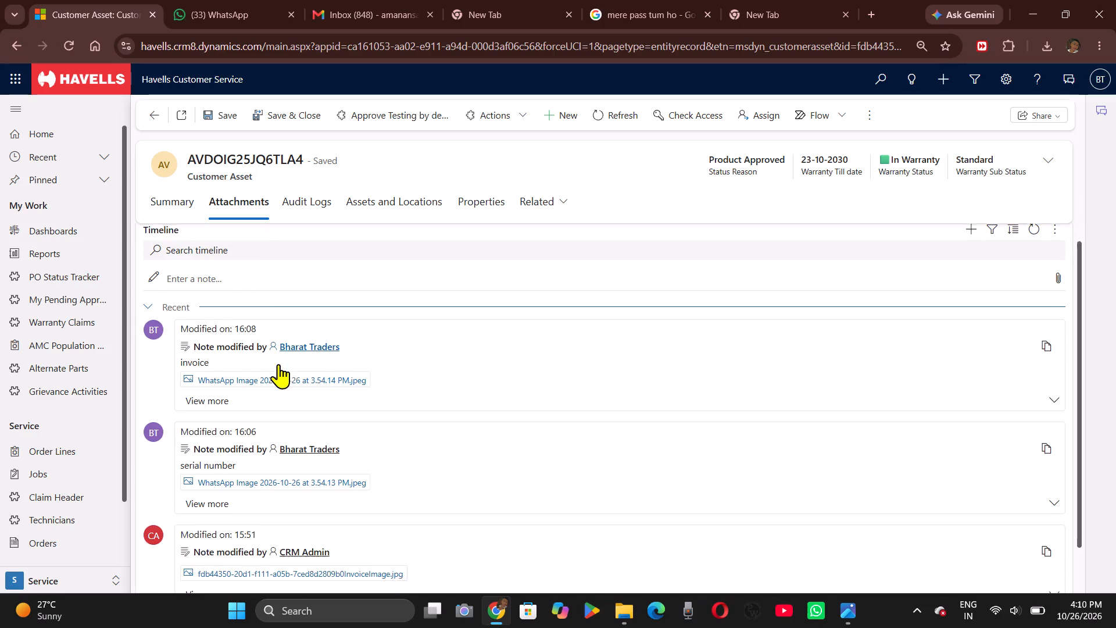
{"action": "scroll", "coordinate": [278, 364], "scroll_direction": "down", "scroll_amount": 2}
{"action": "scroll", "coordinate": [278, 364], "scroll_direction": "up", "scroll_amount": 1}
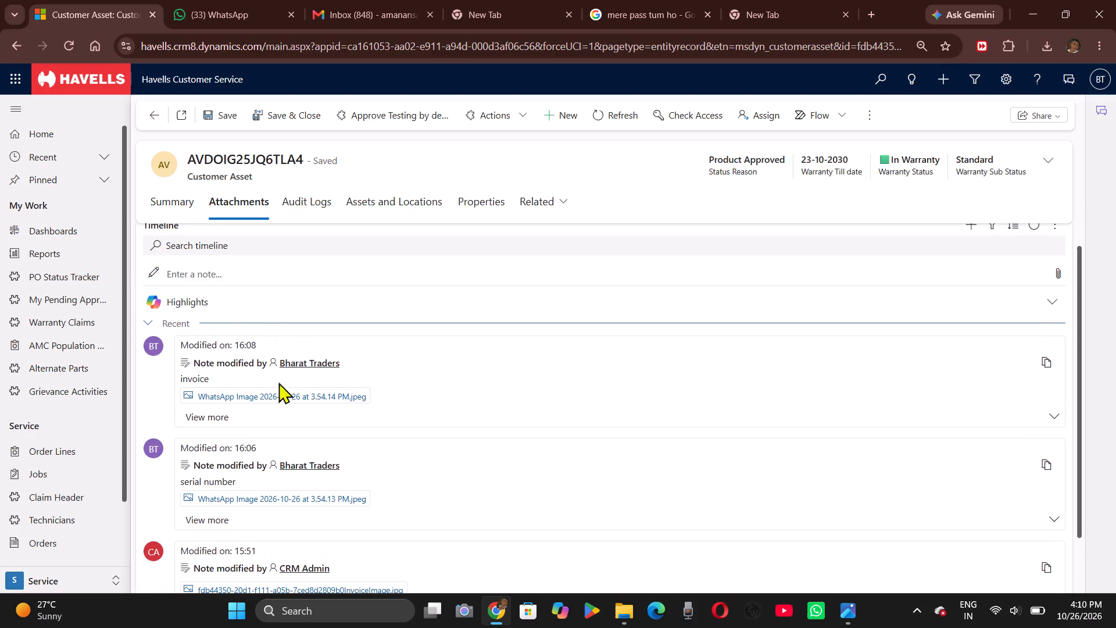
{"action": "left_click", "coordinate": [278, 402]}
{"action": "left_click", "coordinate": [291, 397]}
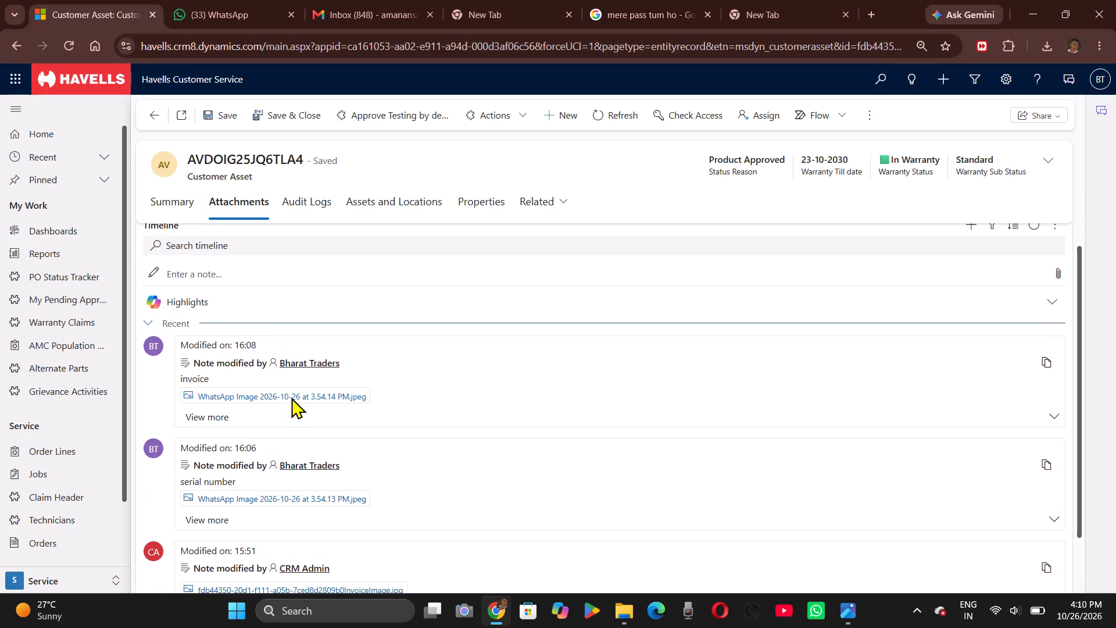
{"action": "scroll", "coordinate": [582, 318], "scroll_direction": "up", "scroll_amount": 1}
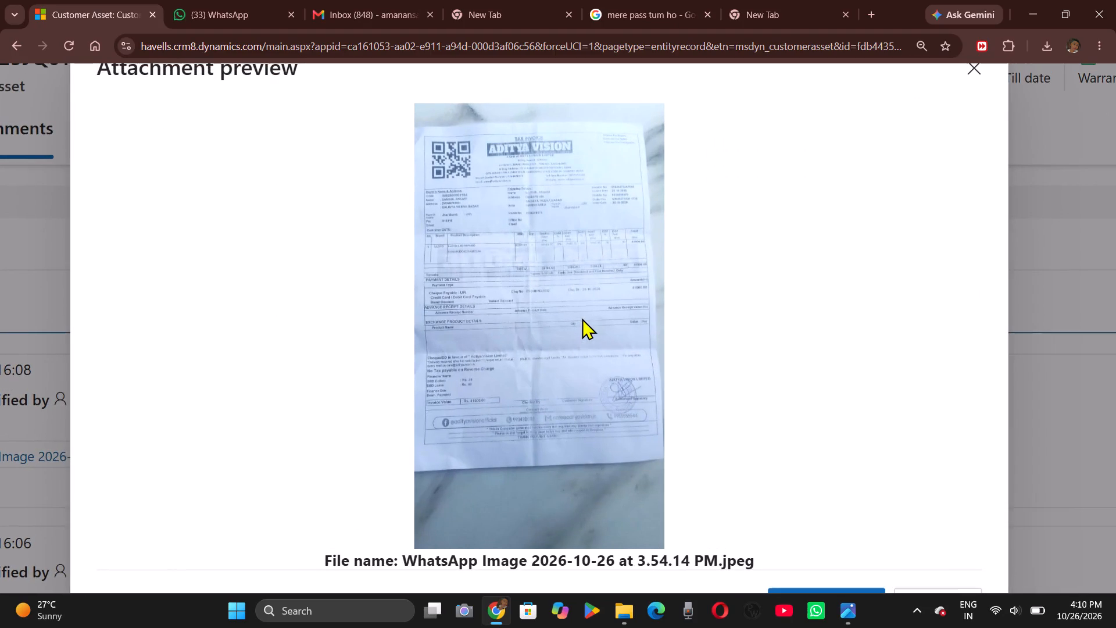
{"action": "scroll", "coordinate": [582, 318], "scroll_direction": "up", "scroll_amount": 3}
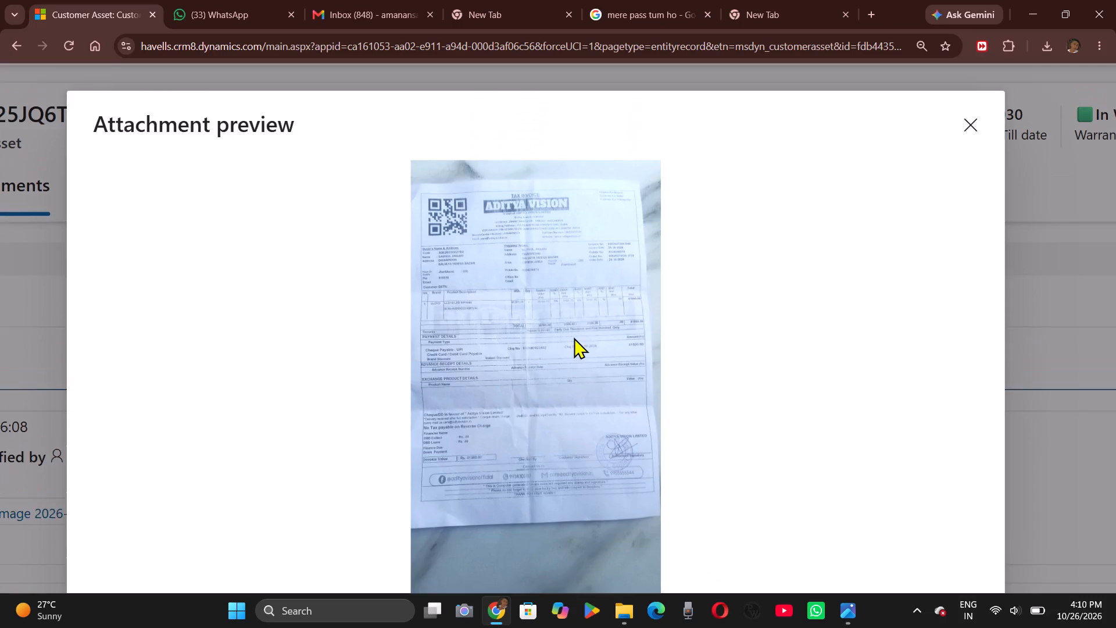
{"action": "scroll", "coordinate": [574, 337], "scroll_direction": "up", "scroll_amount": 1}
{"action": "left_click_drag", "start_coordinate": [531, 180], "coordinate": [532, 273]}
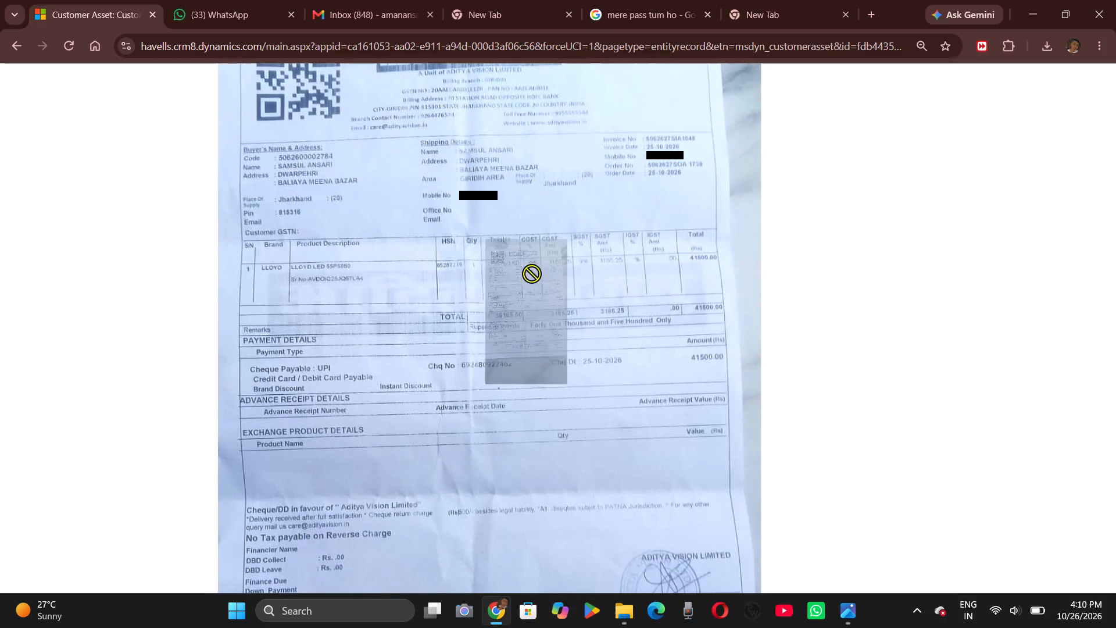
{"action": "left_click_drag", "start_coordinate": [532, 273], "coordinate": [531, 279]}
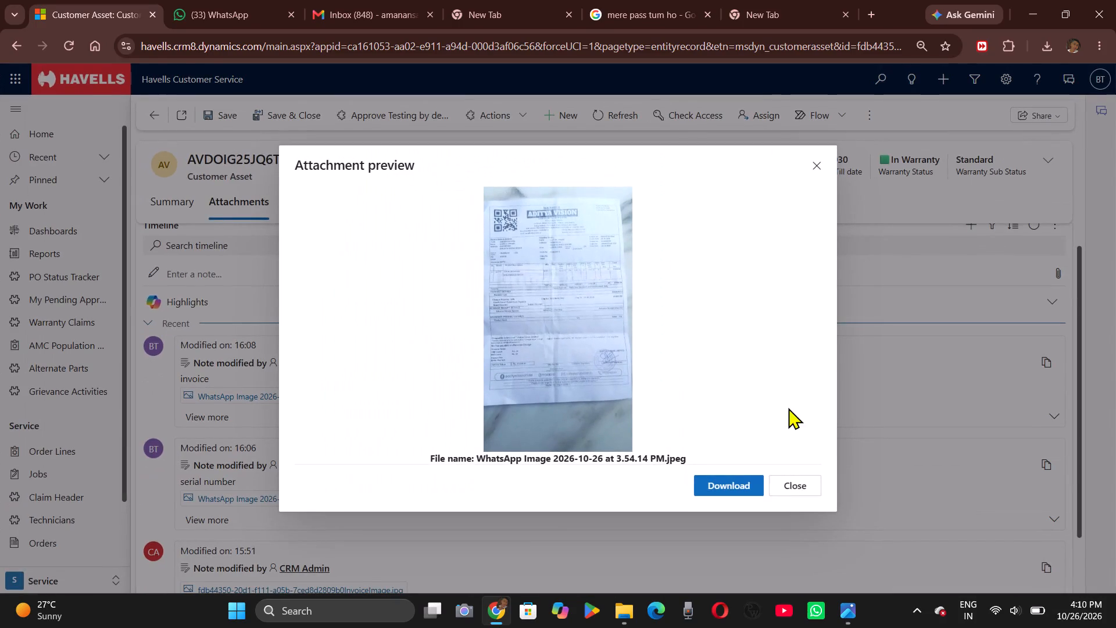
{"action": "left_click", "coordinate": [807, 484]}
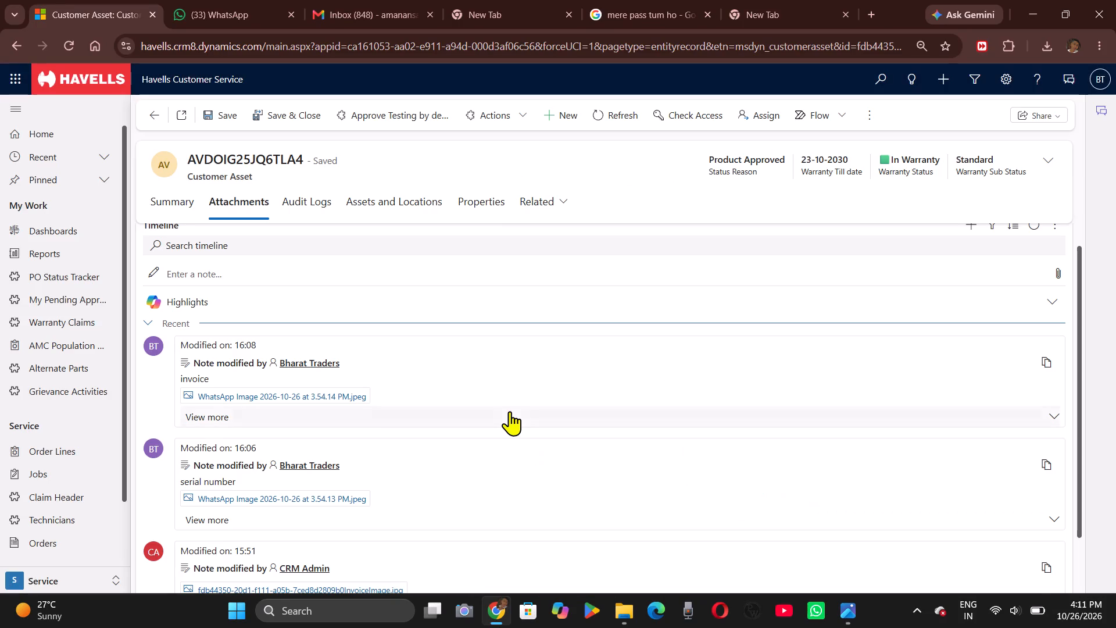
Preview the asset's serial number photo of 3.54.13 PM and look over the remaining attachment notes.
{"action": "left_click", "coordinate": [292, 500]}
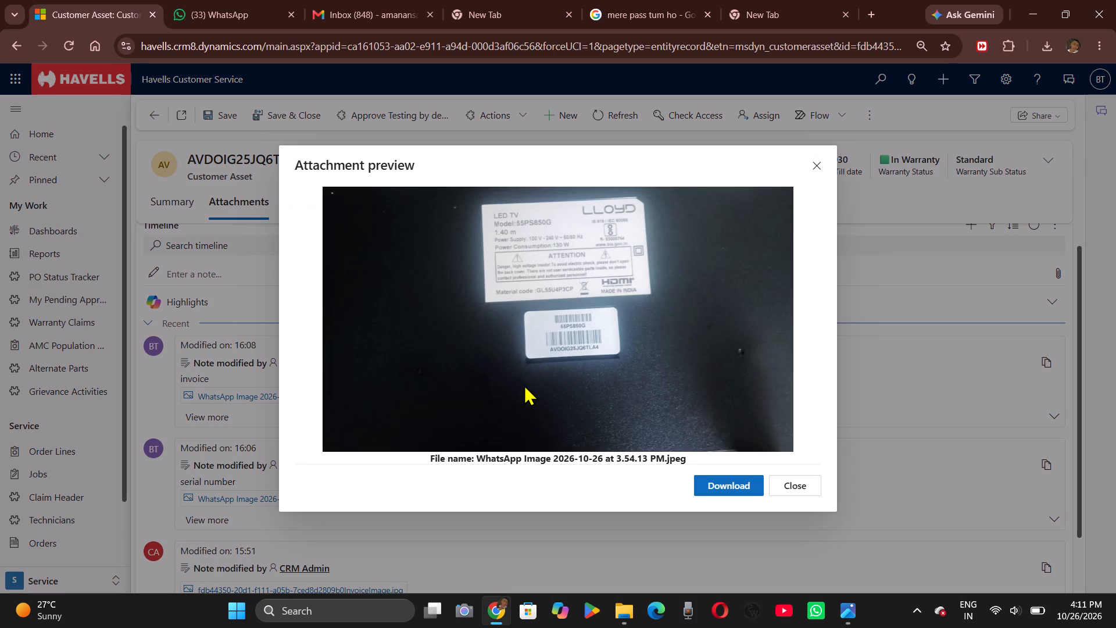
{"action": "left_click", "coordinate": [817, 163]}
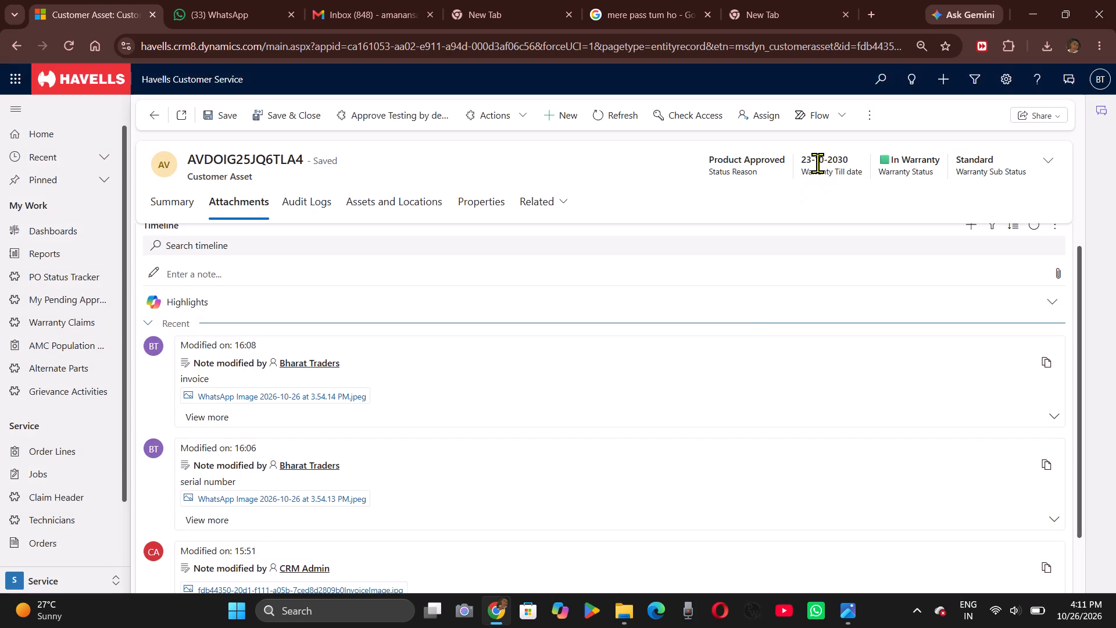
{"action": "scroll", "coordinate": [642, 365], "scroll_direction": "down", "scroll_amount": 1}
{"action": "scroll", "coordinate": [642, 365], "scroll_direction": "up", "scroll_amount": 2}
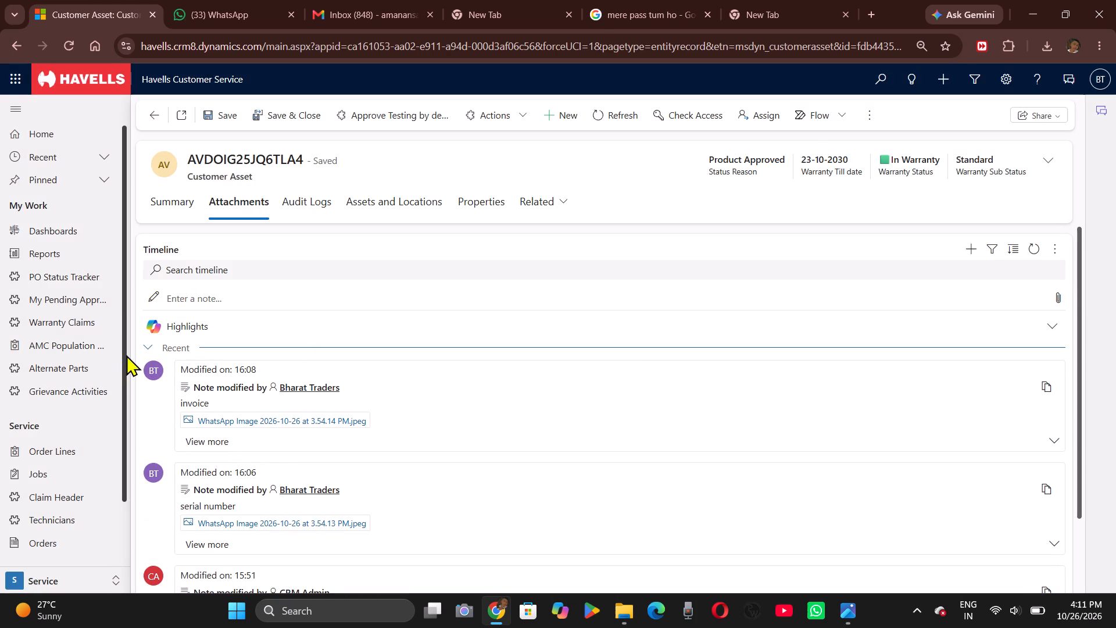
{"action": "left_click", "coordinate": [159, 120]}
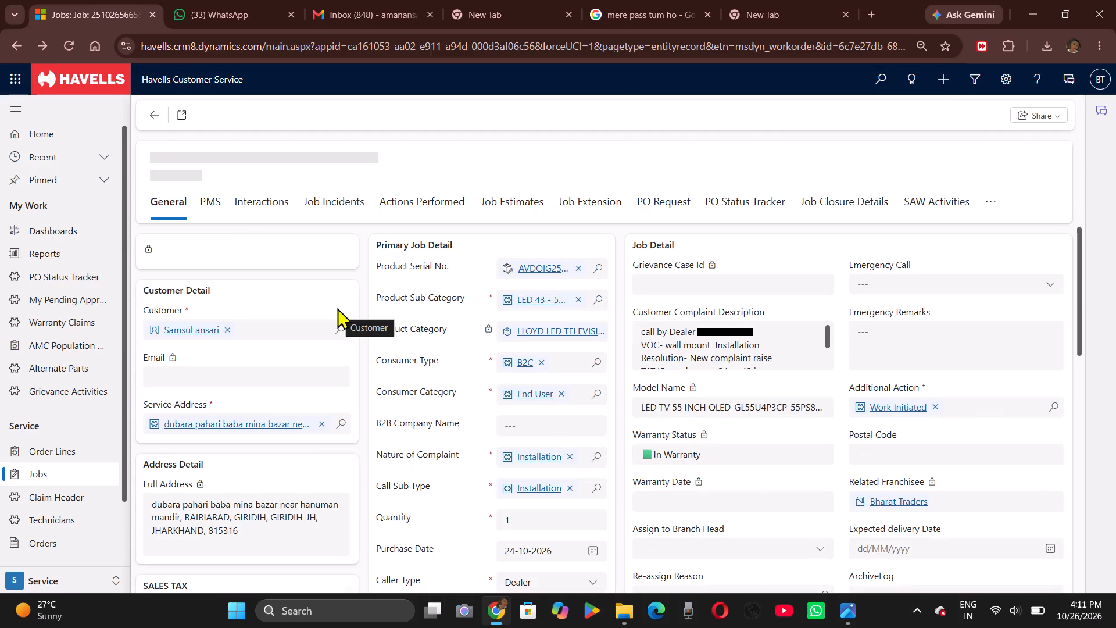
{"action": "scroll", "coordinate": [421, 372], "scroll_direction": "down", "scroll_amount": 1}
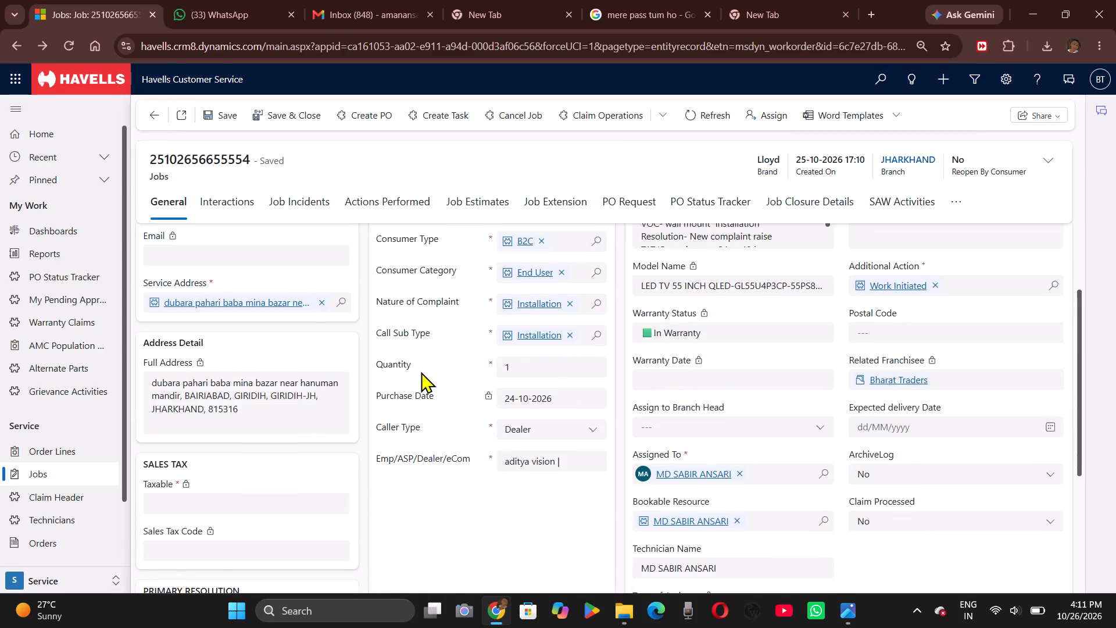
{"action": "scroll", "coordinate": [421, 372], "scroll_direction": "down", "scroll_amount": 1}
{"action": "scroll", "coordinate": [421, 372], "scroll_direction": "up", "scroll_amount": 2}
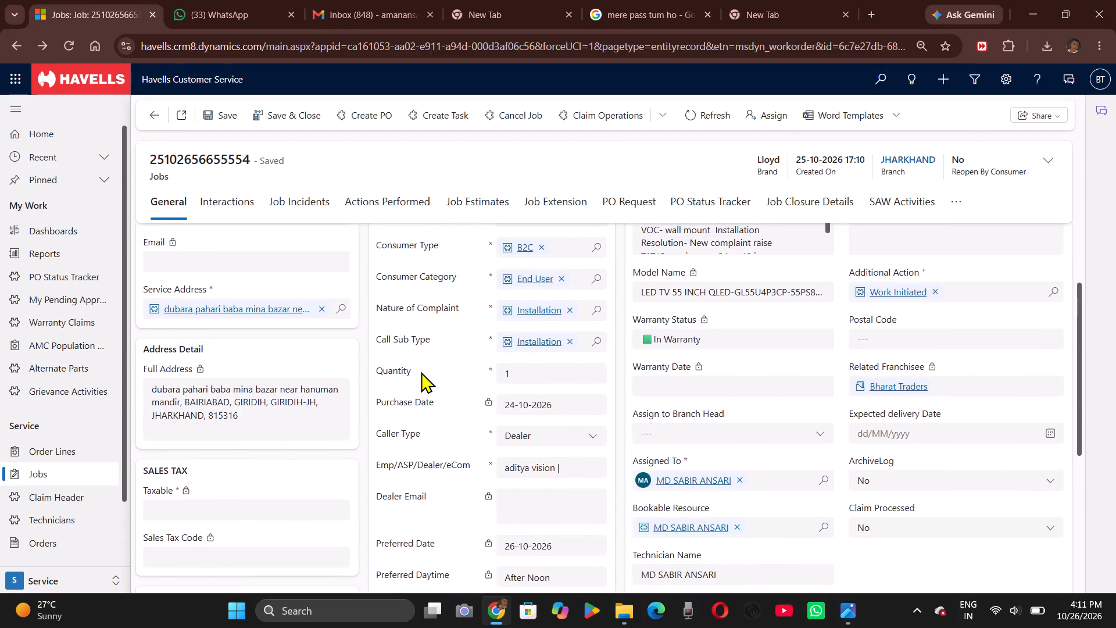
{"action": "scroll", "coordinate": [421, 372], "scroll_direction": "up", "scroll_amount": 2}
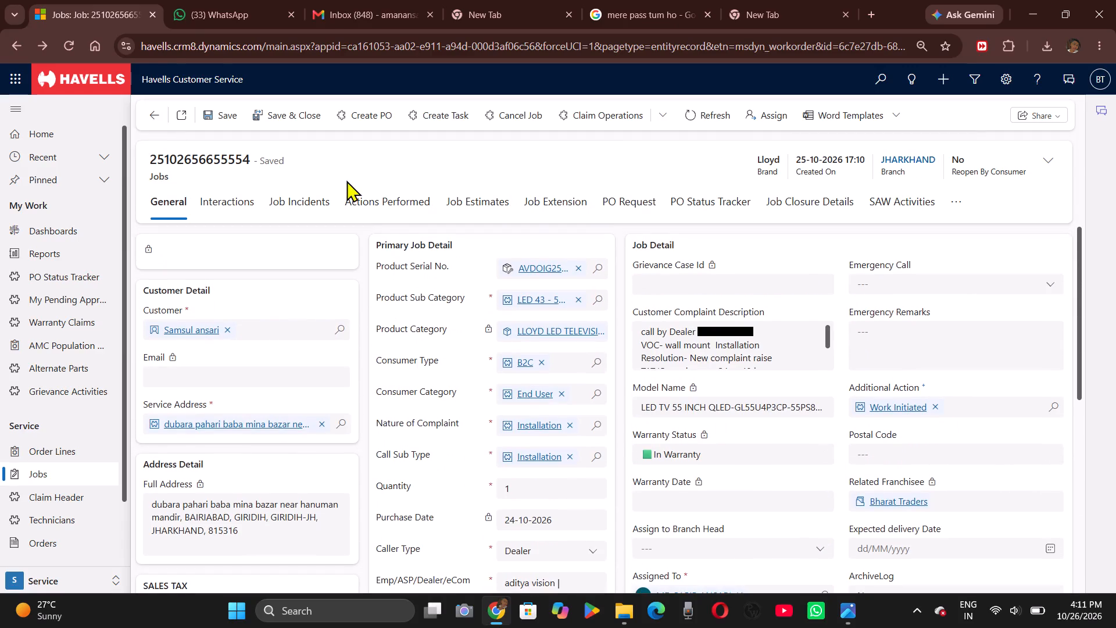
{"action": "left_click", "coordinate": [310, 209]}
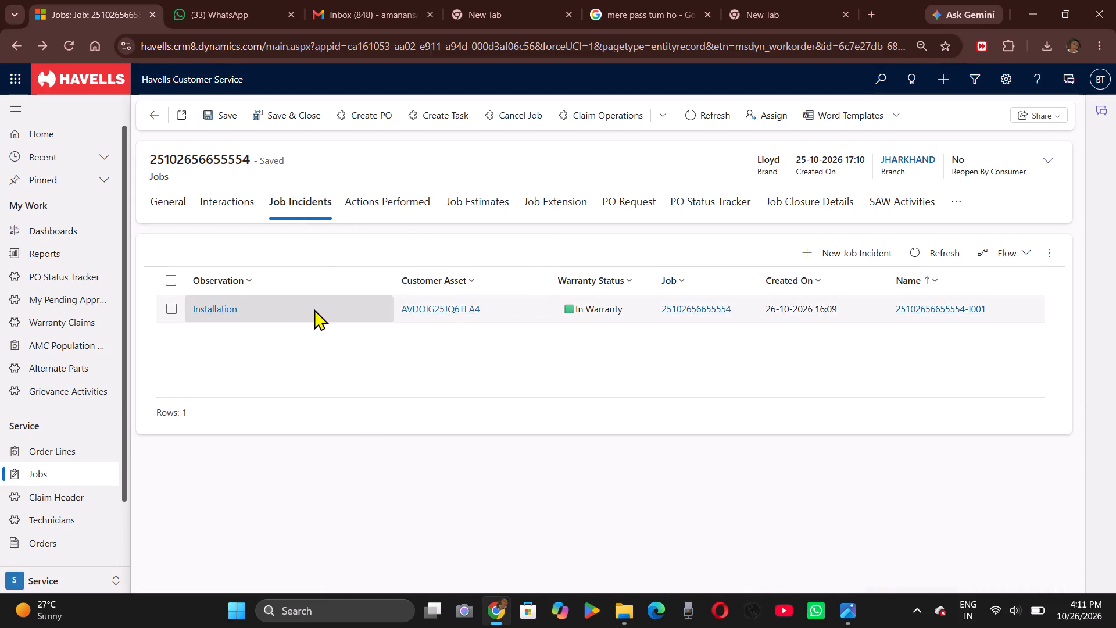
{"action": "double_click", "coordinate": [314, 309]}
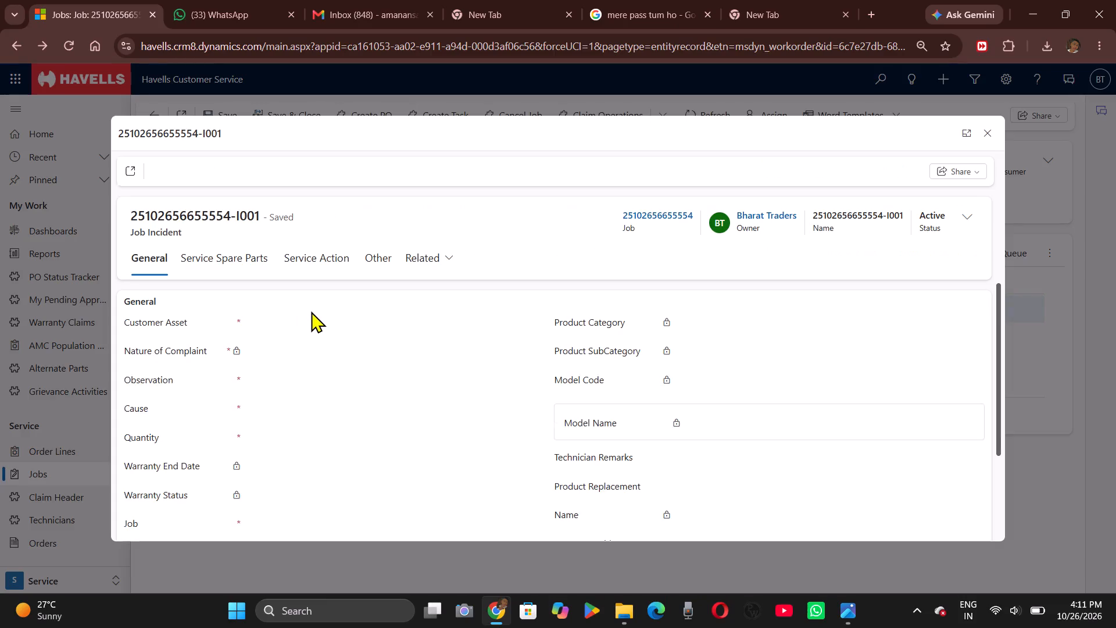
{"action": "left_click", "coordinate": [316, 272]}
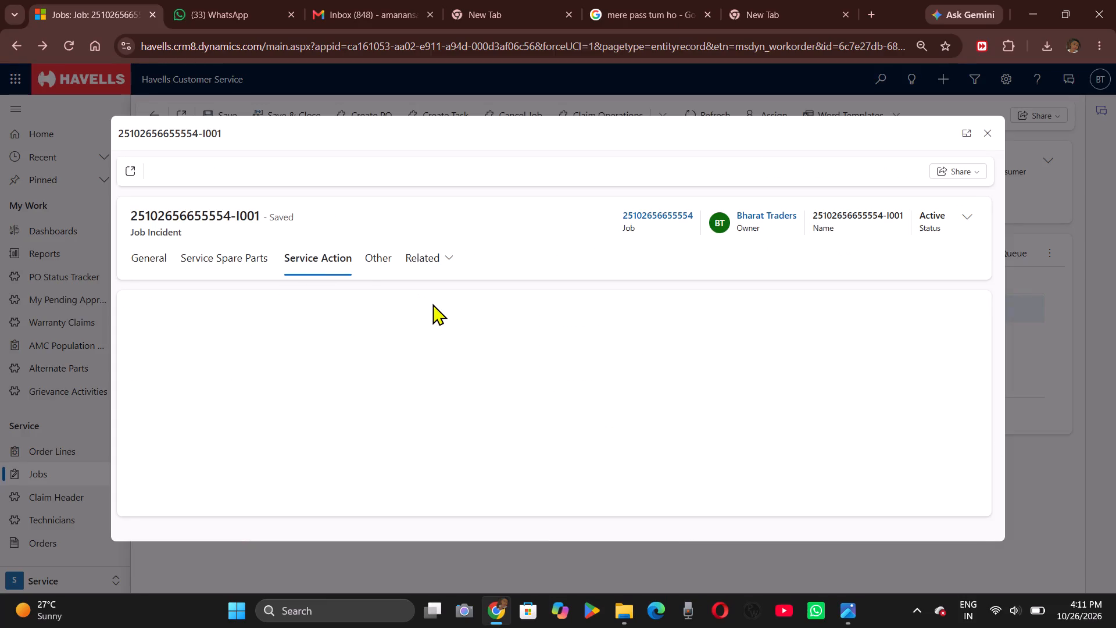
{"action": "left_click", "coordinate": [633, 355]}
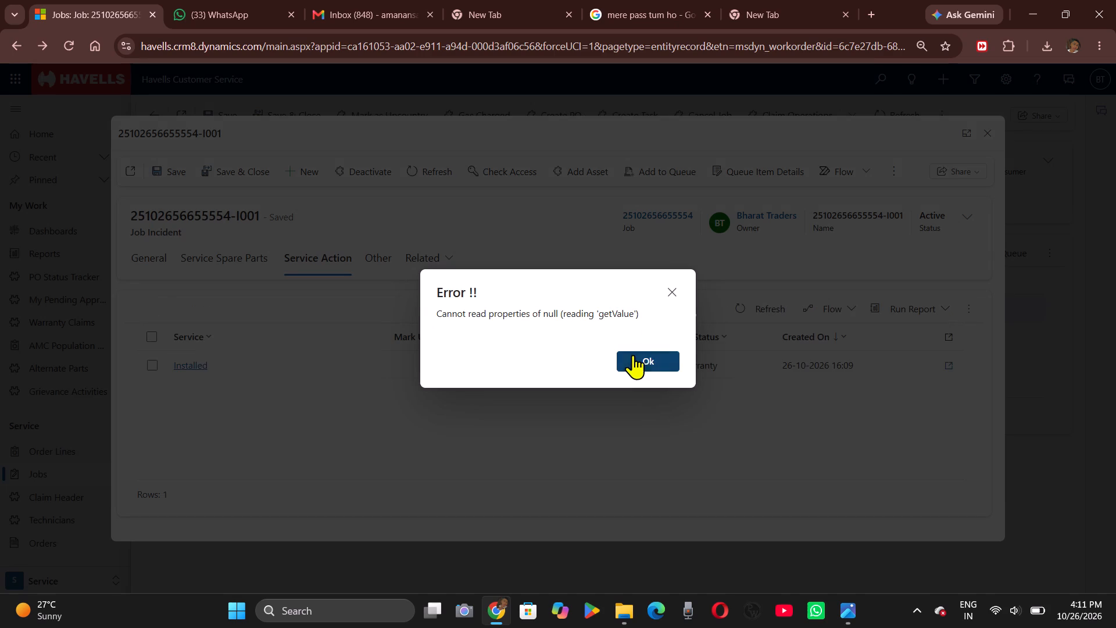
{"action": "left_click", "coordinate": [675, 290]}
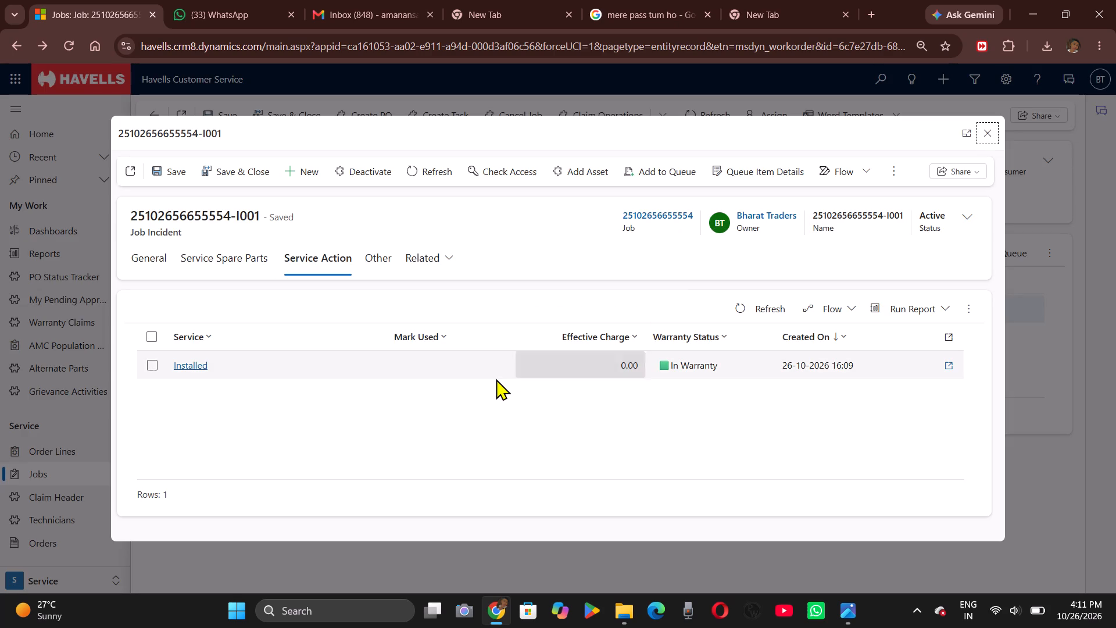
Open the Installed service record of the incident and dismiss the error dialogs until its form is accessible.
{"action": "triple_click", "coordinate": [476, 361]}
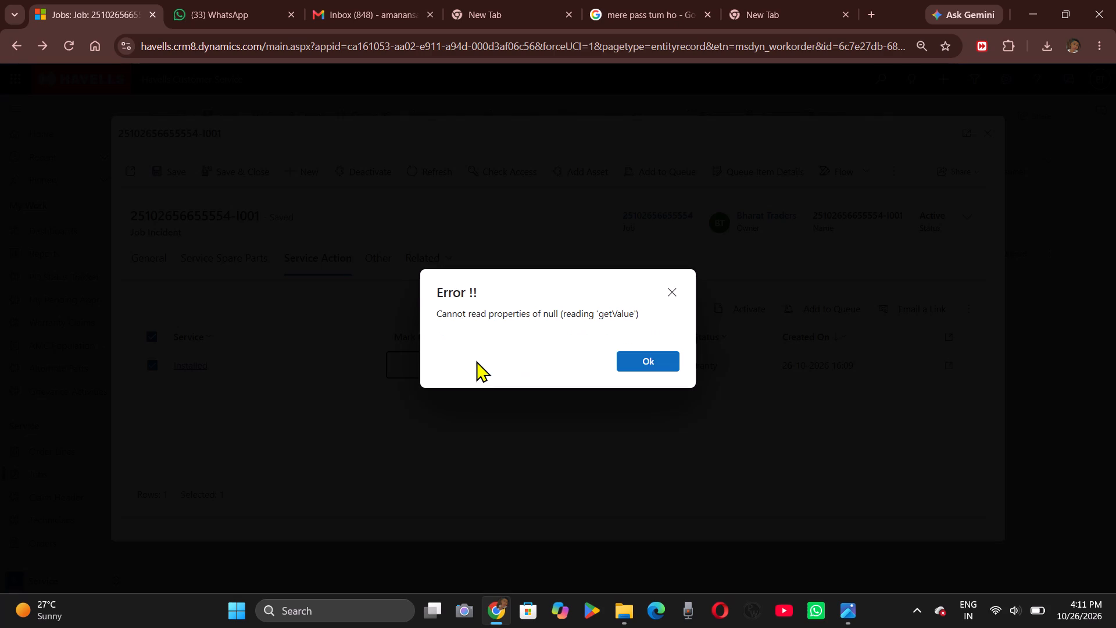
{"action": "left_click", "coordinate": [652, 357]}
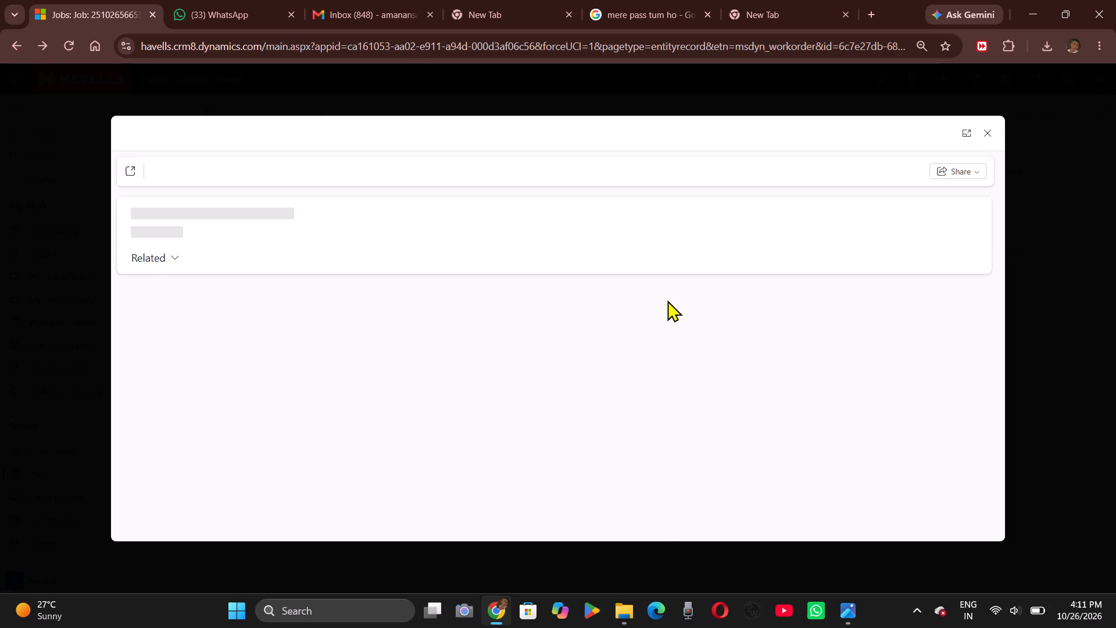
{"action": "left_click", "coordinate": [641, 366]}
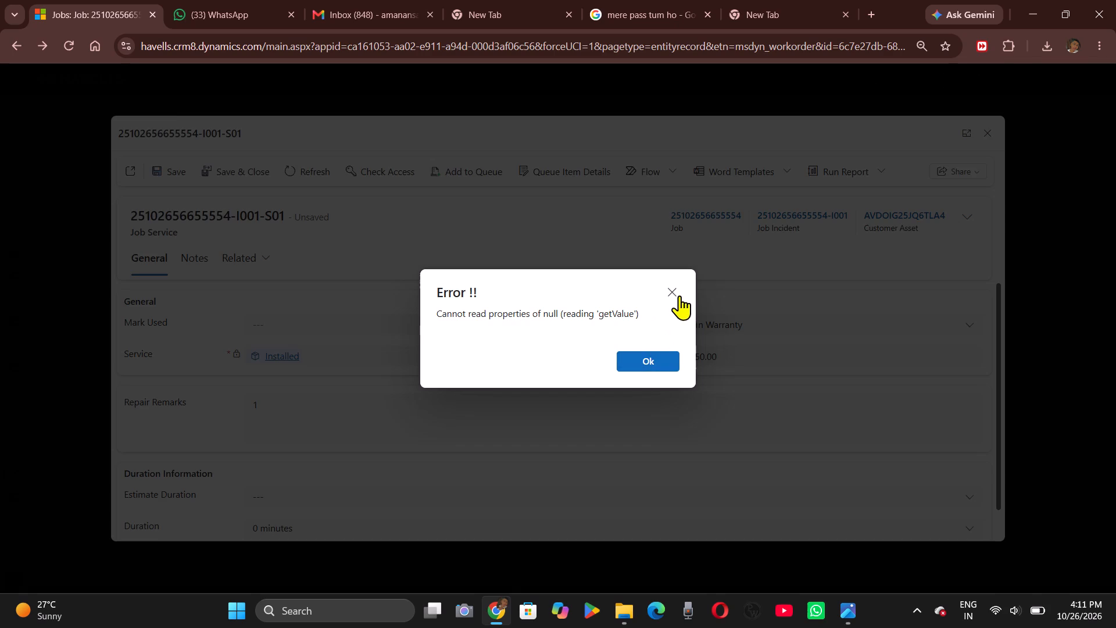
{"action": "left_click", "coordinate": [677, 294]}
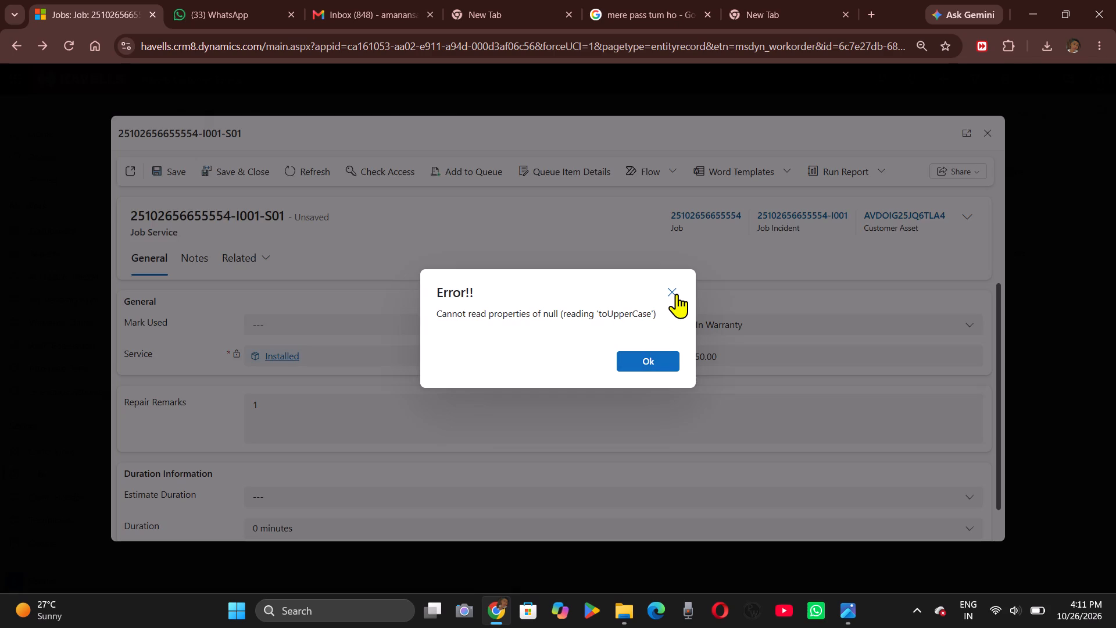
{"action": "left_click", "coordinate": [677, 294]}
{"action": "left_click", "coordinate": [505, 331]}
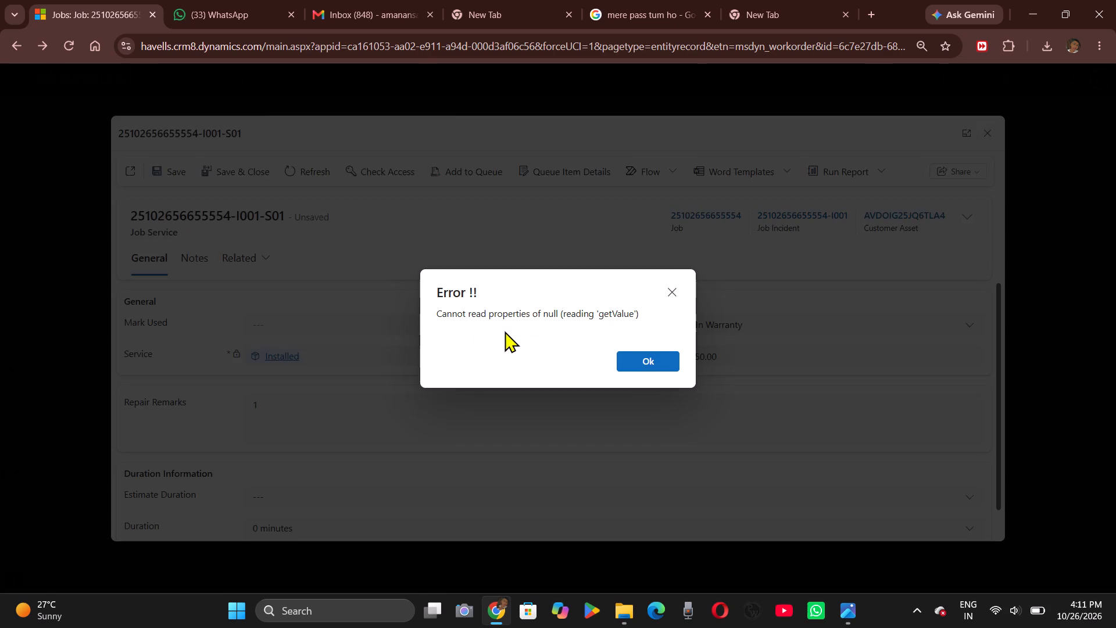
{"action": "left_click", "coordinate": [671, 290]}
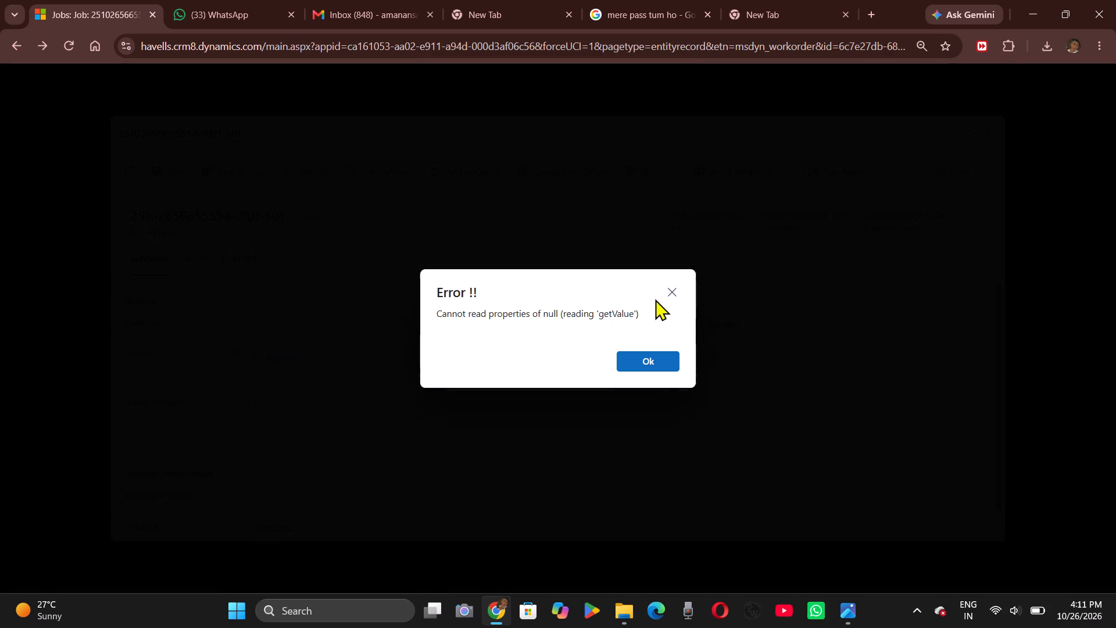
{"action": "left_click", "coordinate": [677, 288]}
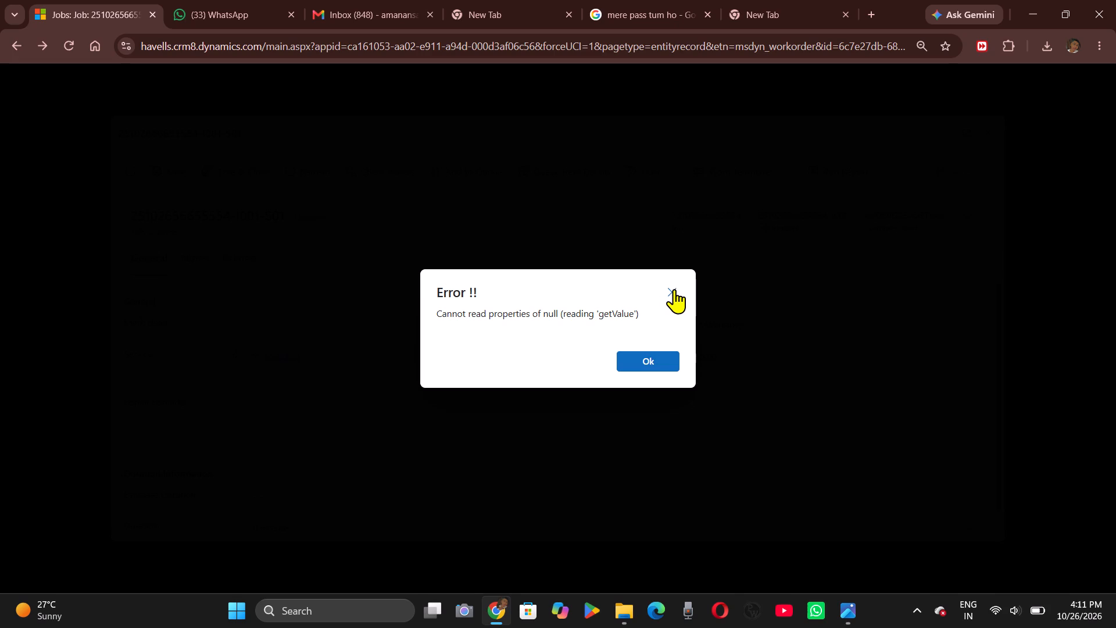
{"action": "left_click", "coordinate": [674, 288]}
{"action": "left_click", "coordinate": [632, 363]}
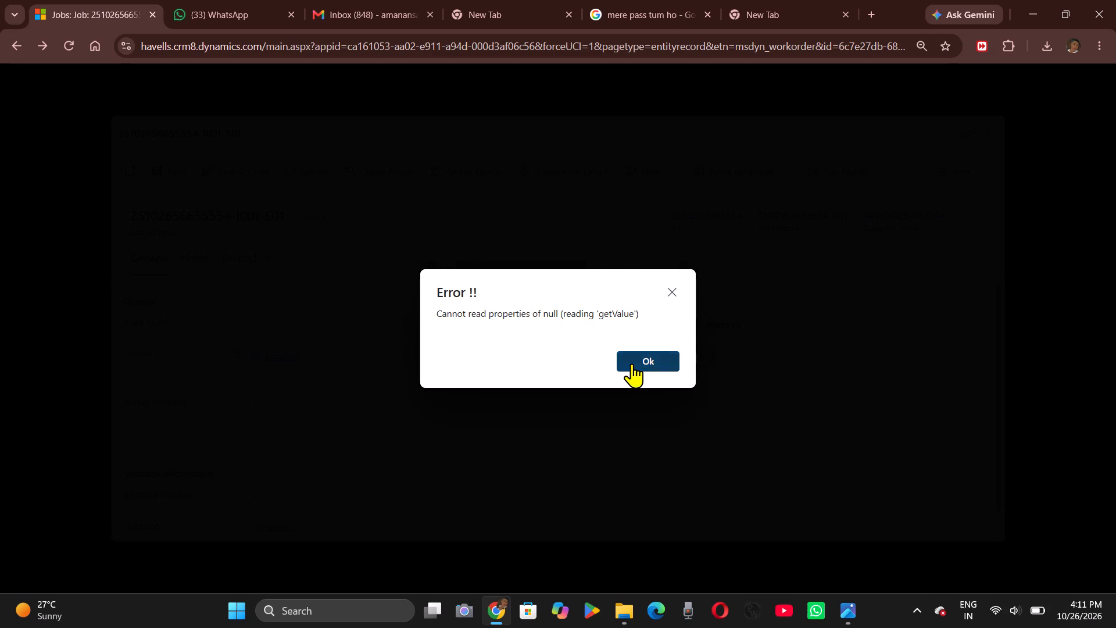
{"action": "double_click", "coordinate": [668, 290]}
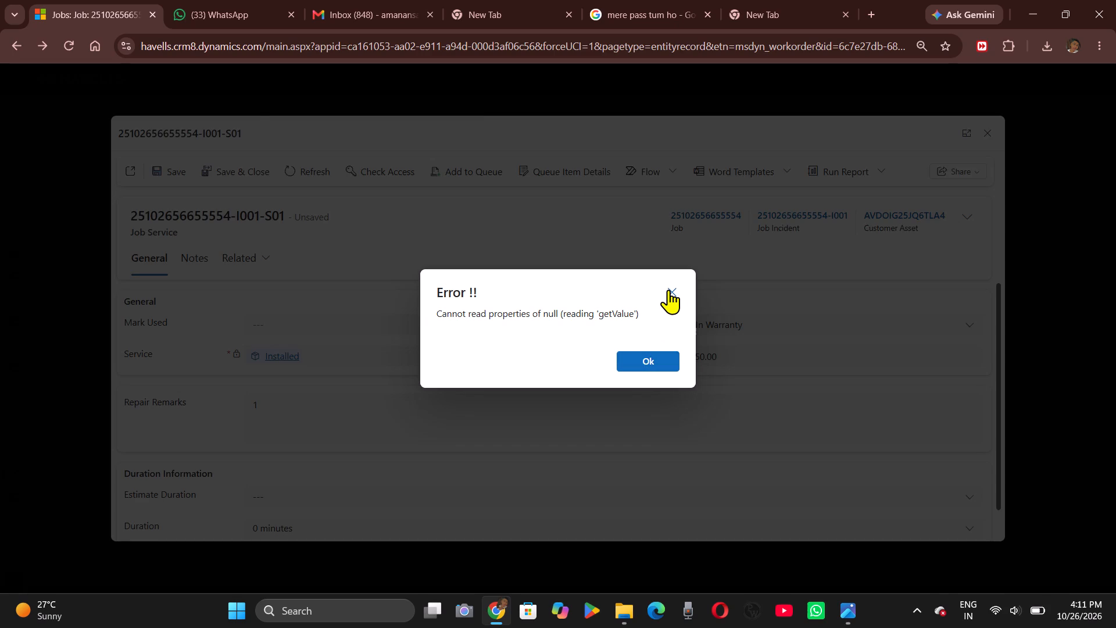
{"action": "left_click", "coordinate": [668, 290]}
{"action": "left_click", "coordinate": [668, 290]}
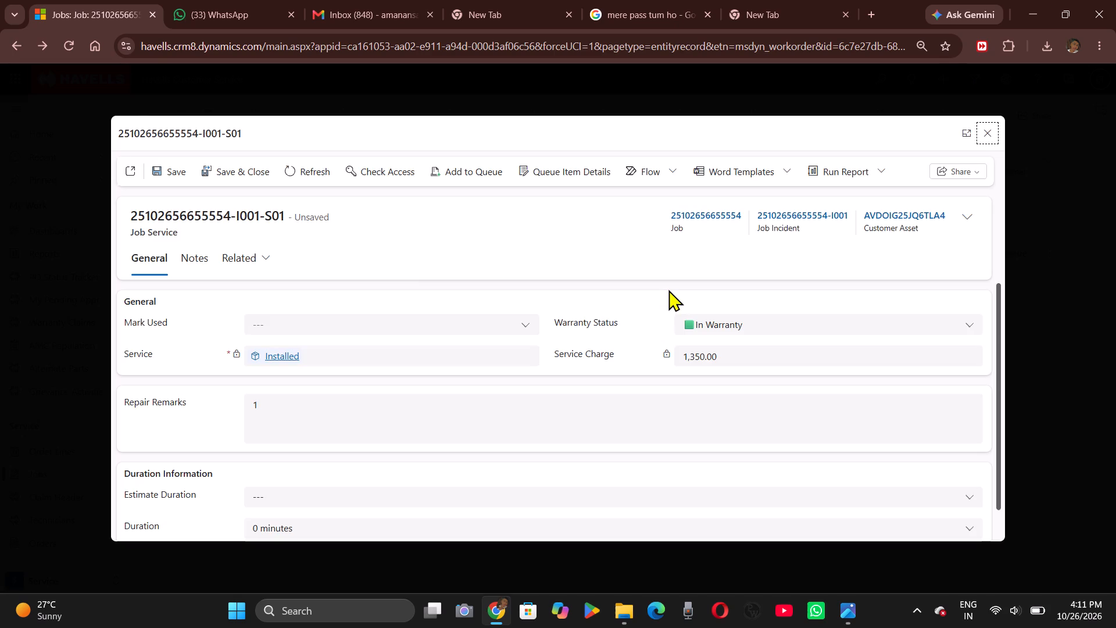
{"action": "left_click", "coordinate": [675, 291]}
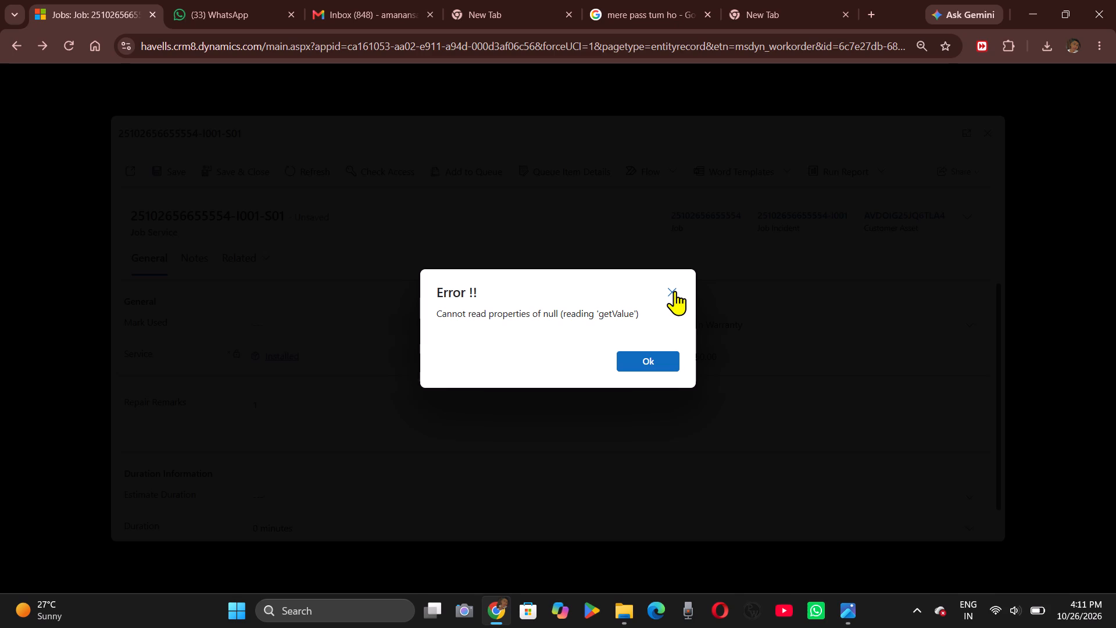
{"action": "left_click", "coordinate": [675, 291]}
{"action": "left_click", "coordinate": [675, 291]}
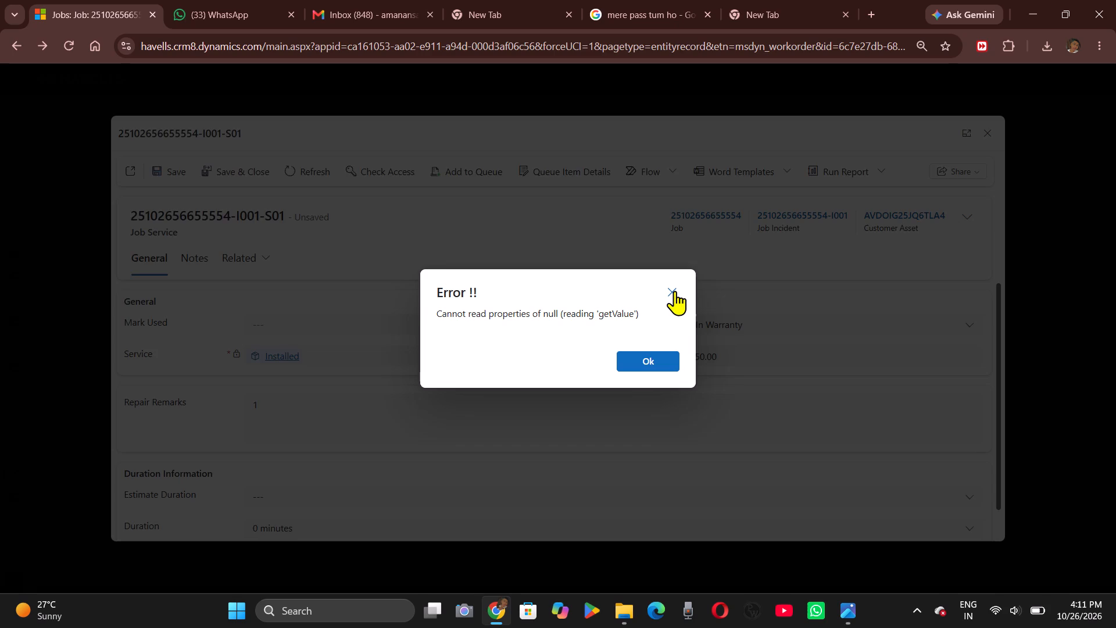
{"action": "left_click", "coordinate": [665, 291]}
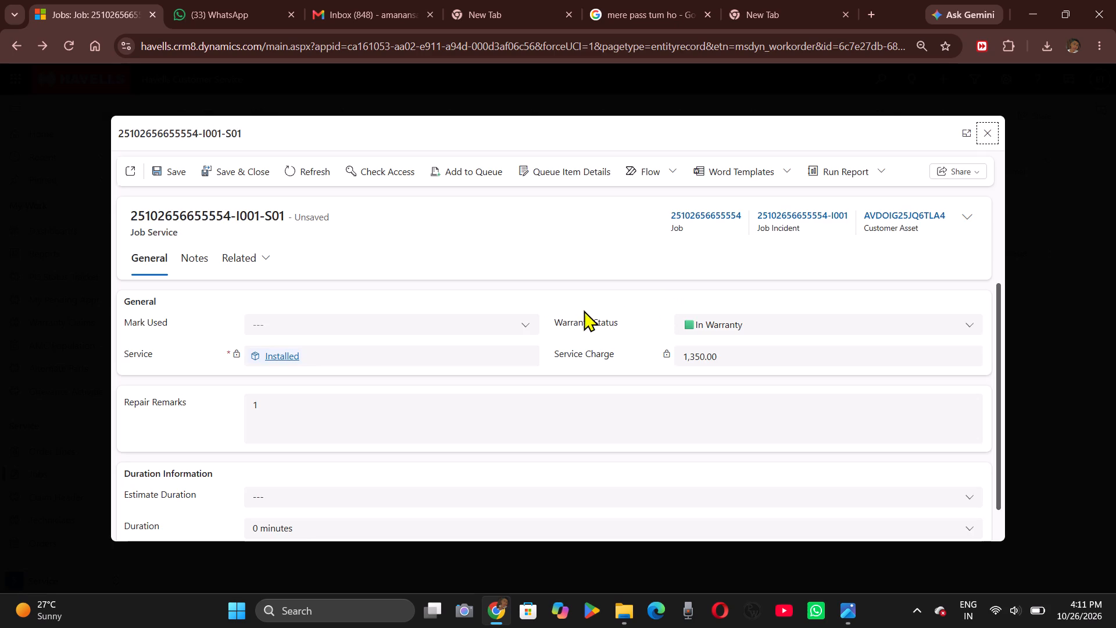
Set Mark Used to Used on the Installed service, save and close it, and return to the job.
{"action": "left_click", "coordinate": [506, 328]}
{"action": "left_click", "coordinate": [362, 386]}
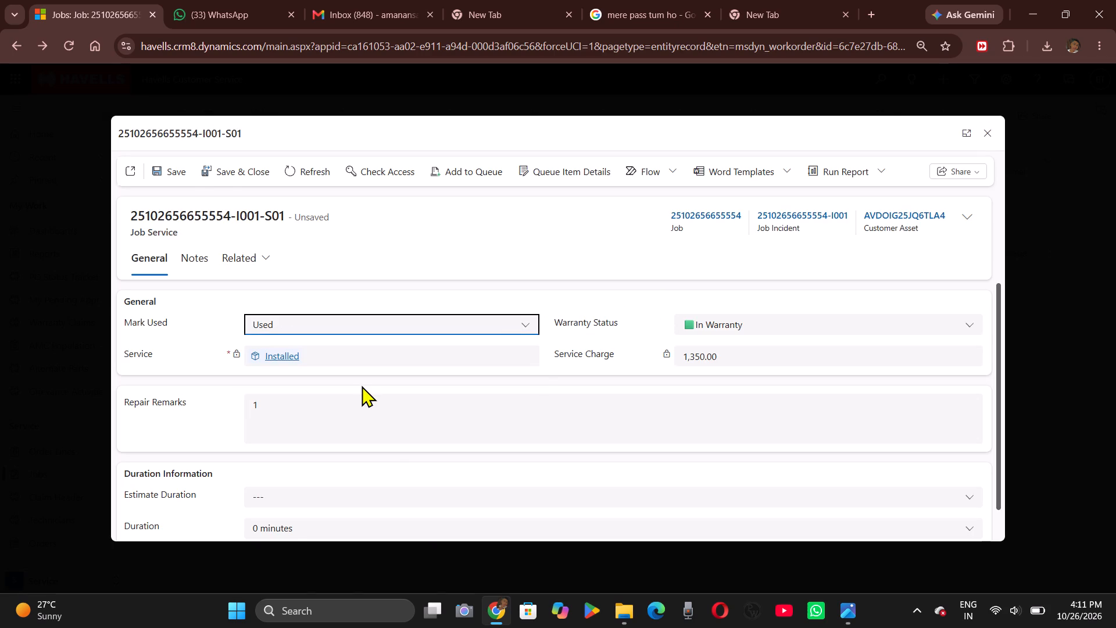
{"action": "left_click", "coordinate": [224, 165]}
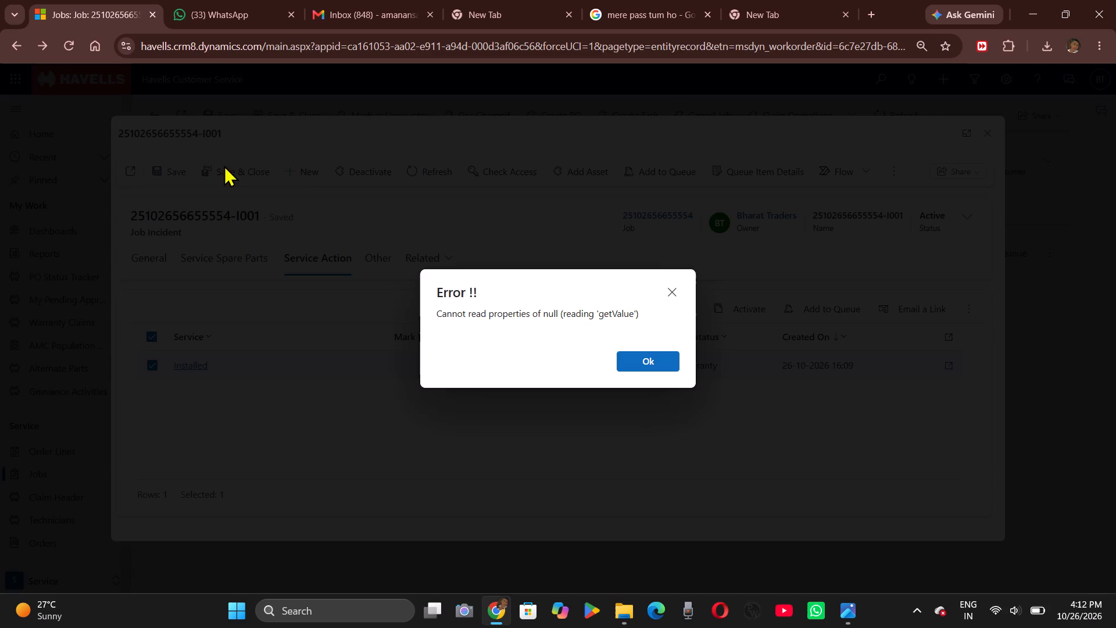
{"action": "left_click", "coordinate": [636, 363]}
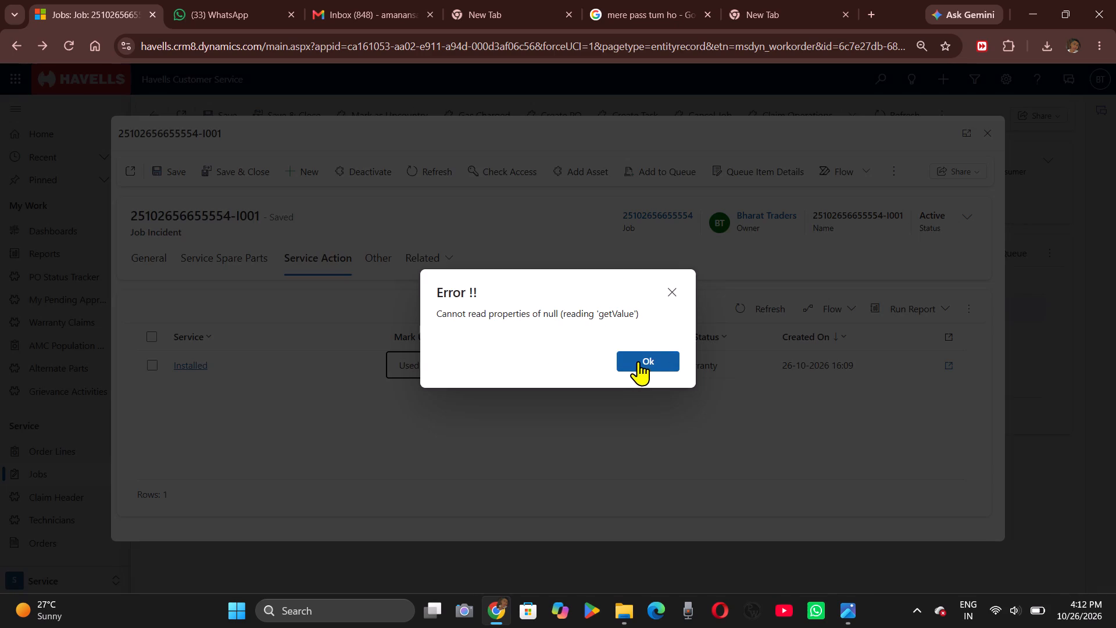
{"action": "left_click", "coordinate": [673, 282]}
{"action": "left_click", "coordinate": [673, 282]}
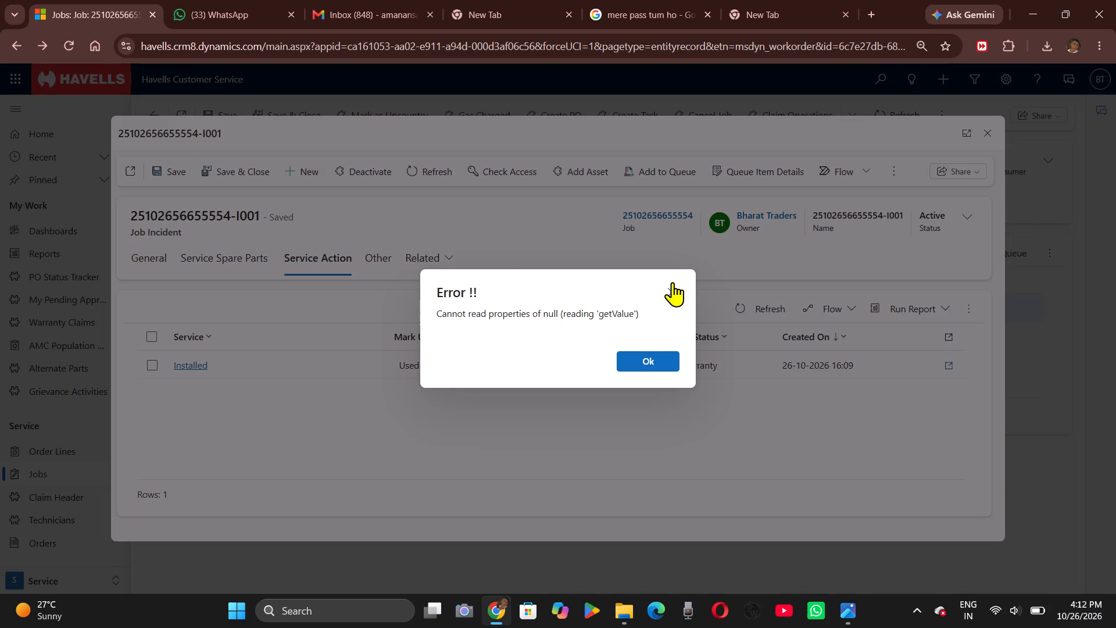
{"action": "left_click", "coordinate": [990, 135]}
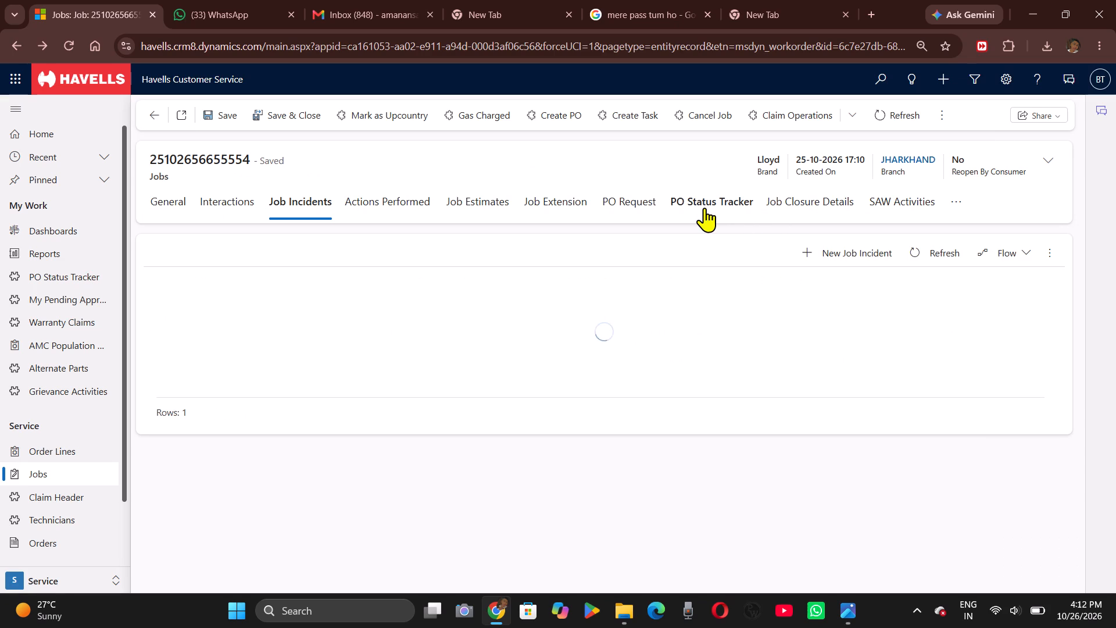
{"action": "left_click", "coordinate": [785, 213]}
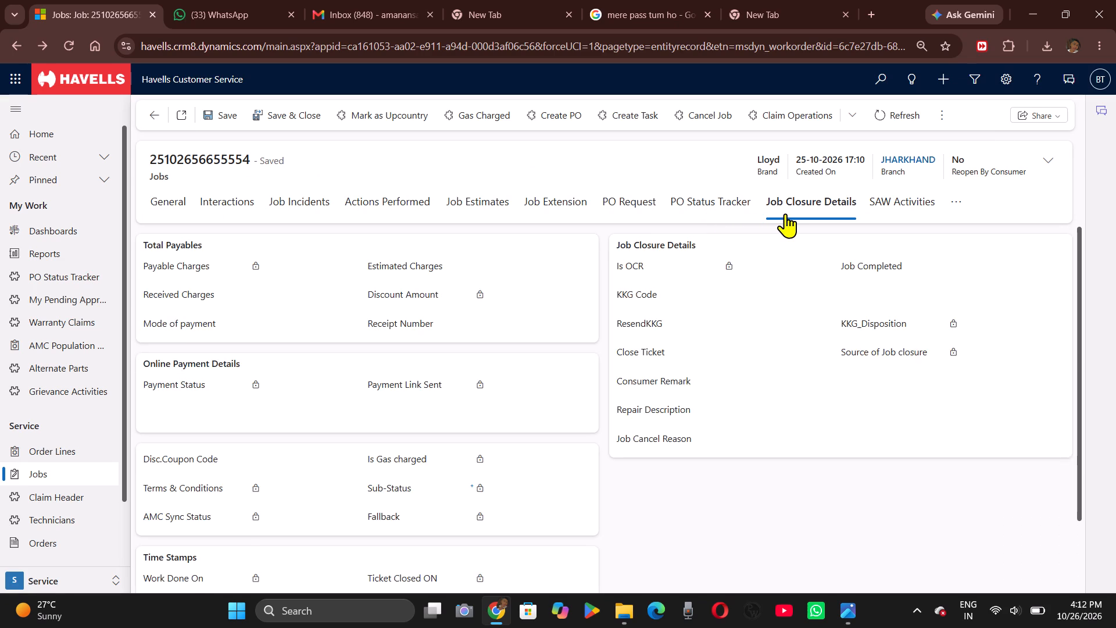
{"action": "left_click", "coordinate": [975, 265]}
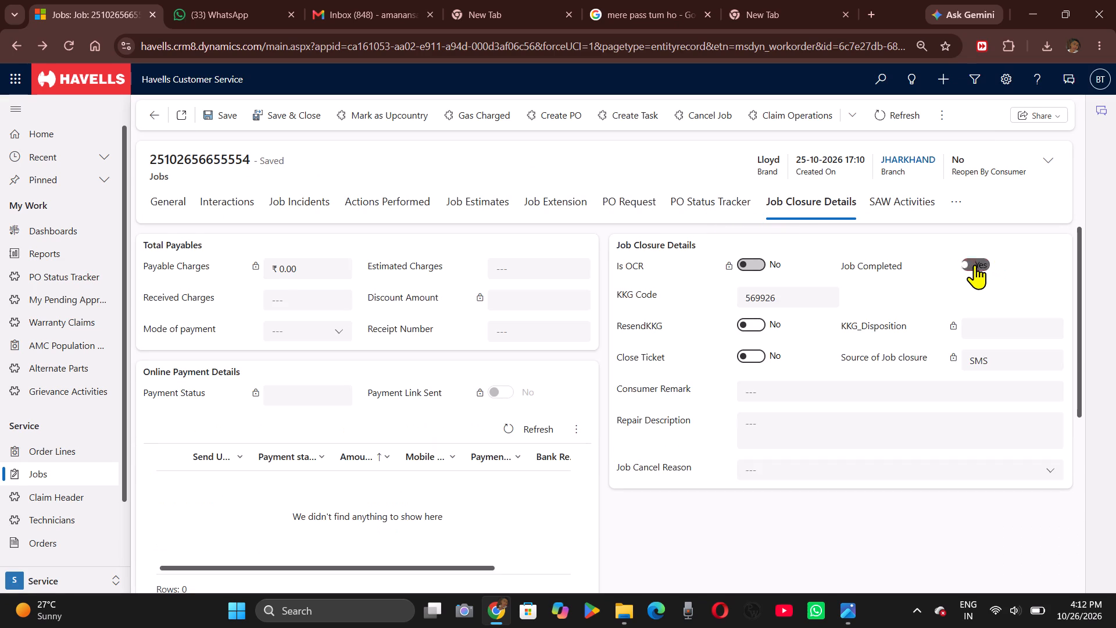
{"action": "left_click", "coordinate": [854, 384]}
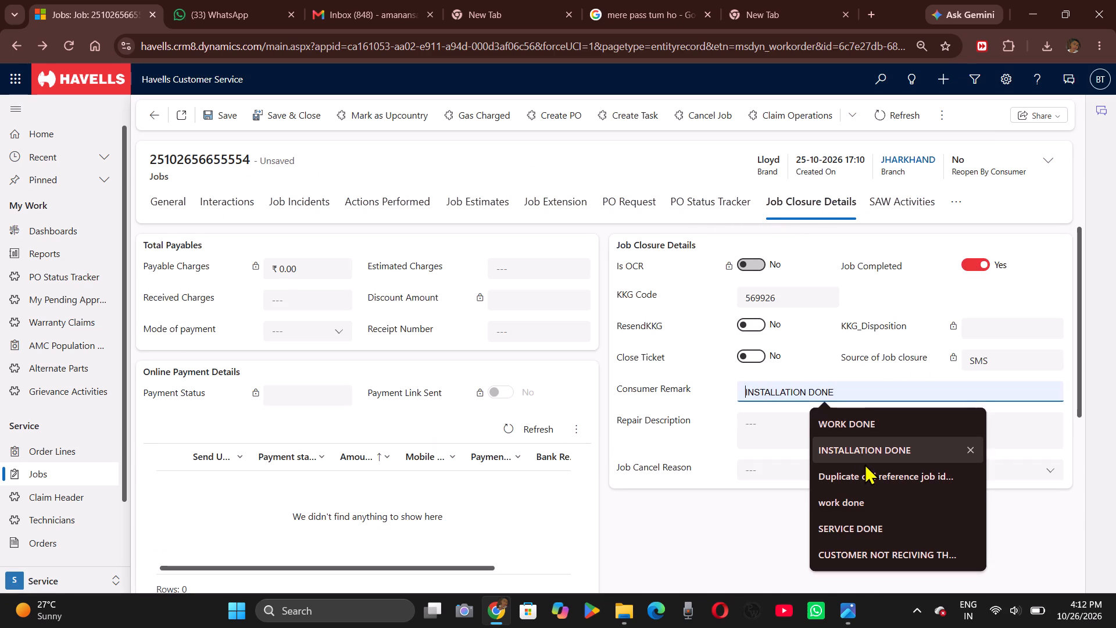
{"action": "left_click", "coordinate": [864, 449]}
{"action": "double_click", "coordinate": [847, 387]}
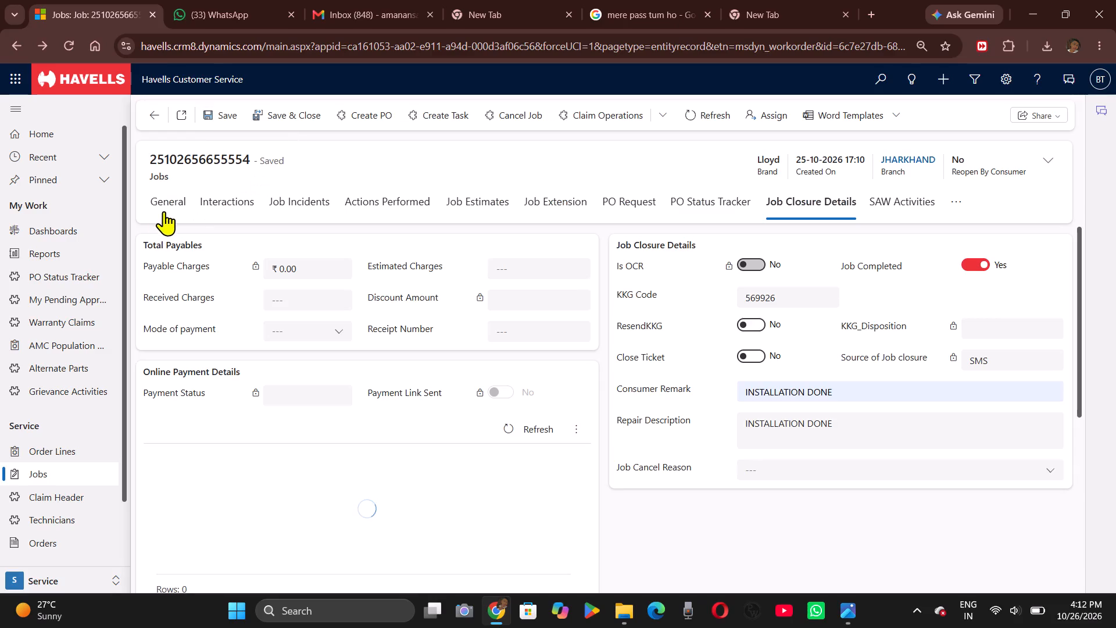
{"action": "left_click", "coordinate": [166, 209]}
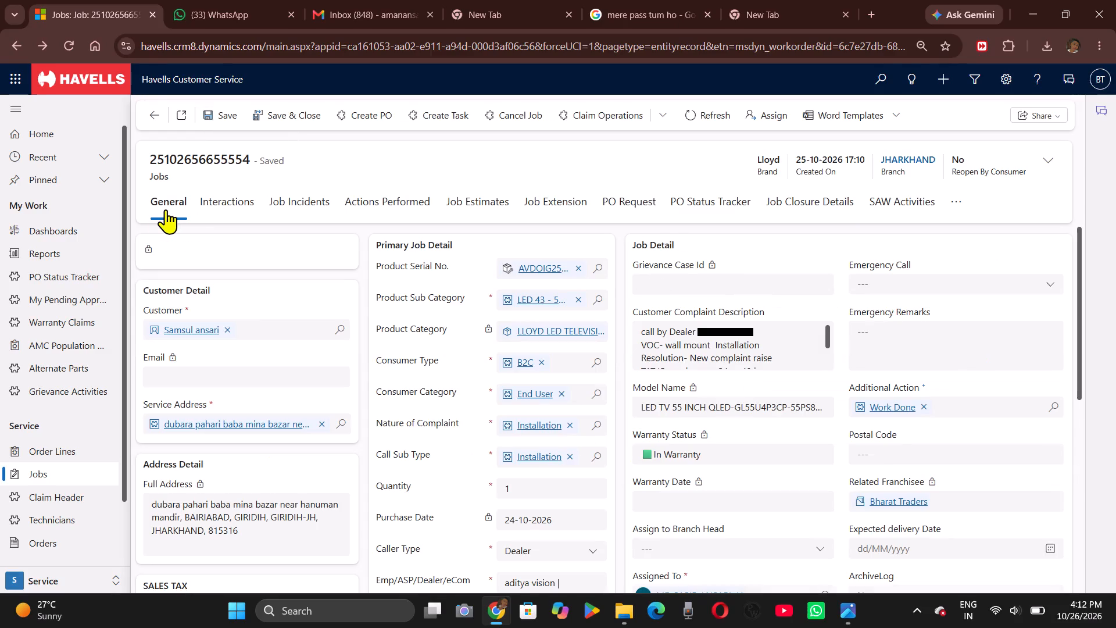
{"action": "left_click", "coordinate": [160, 119]}
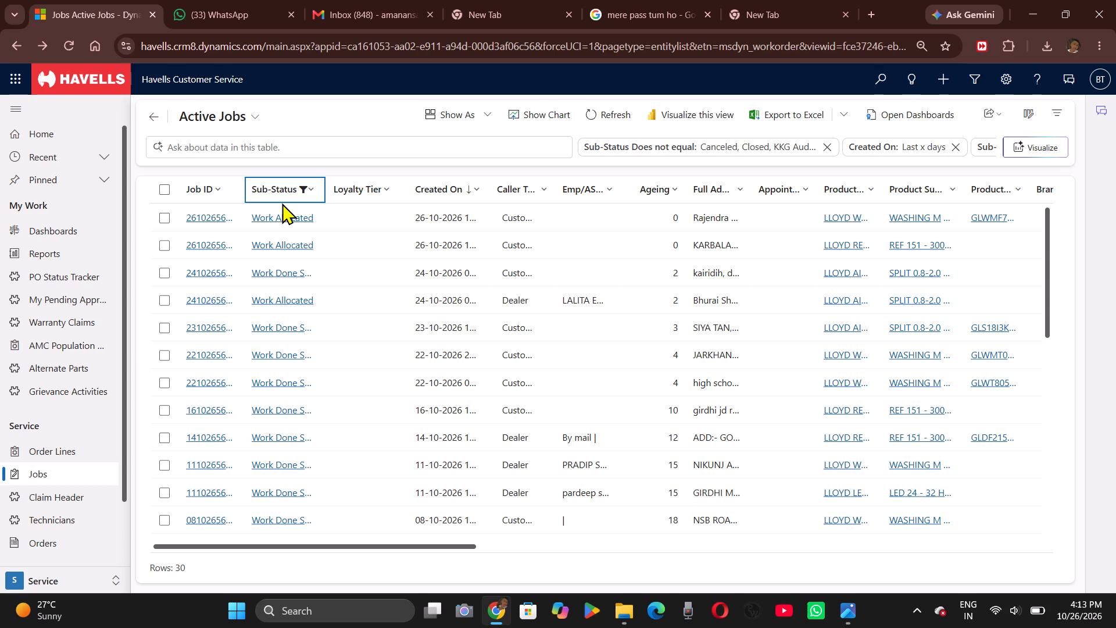
Look through the Active Jobs list's columns, including product, call subtype, nature of complaint, owner and customer.
{"action": "scroll", "coordinate": [330, 265], "scroll_direction": "right", "scroll_amount": 1}
{"action": "scroll", "coordinate": [330, 265], "scroll_direction": "left", "scroll_amount": 1}
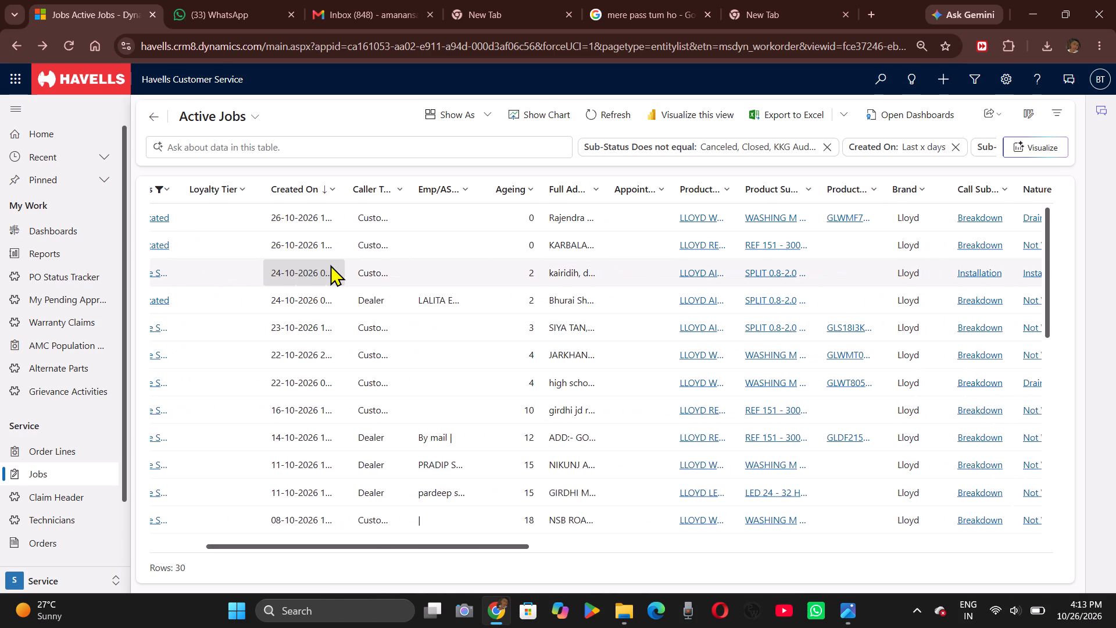
{"action": "scroll", "coordinate": [330, 265], "scroll_direction": "left", "scroll_amount": 4}
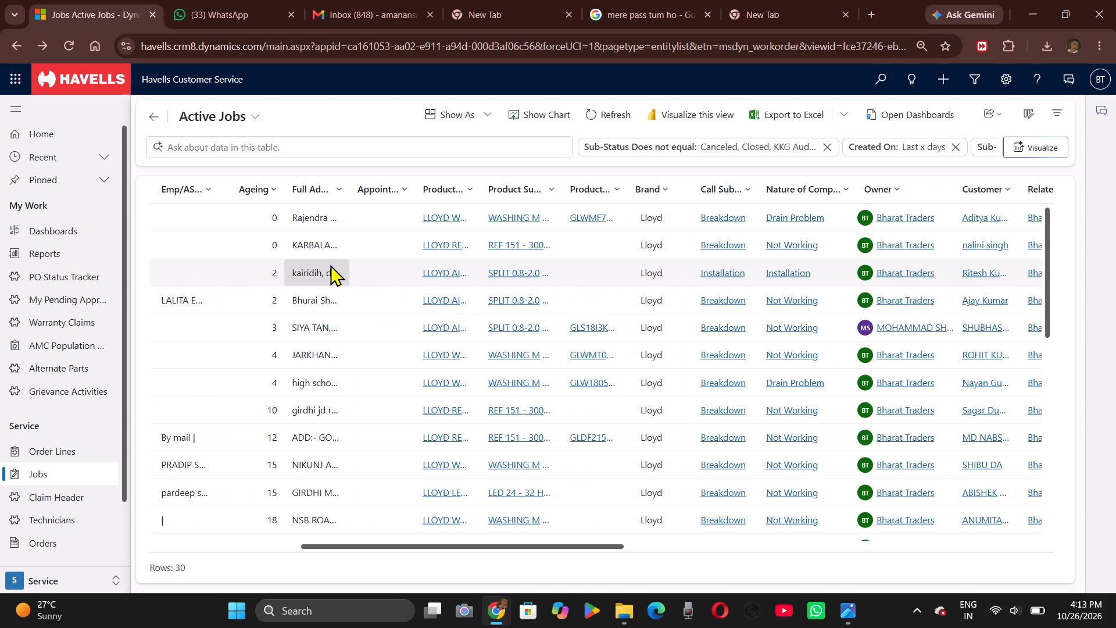
{"action": "scroll", "coordinate": [330, 265], "scroll_direction": "left", "scroll_amount": 1}
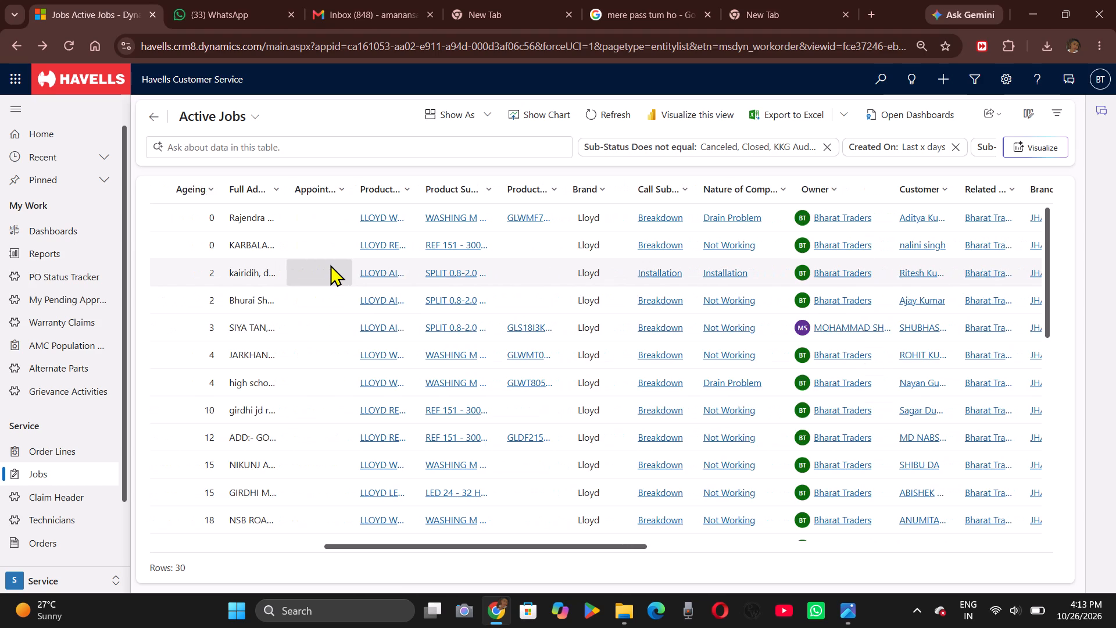
{"action": "scroll", "coordinate": [330, 265], "scroll_direction": "left", "scroll_amount": 1}
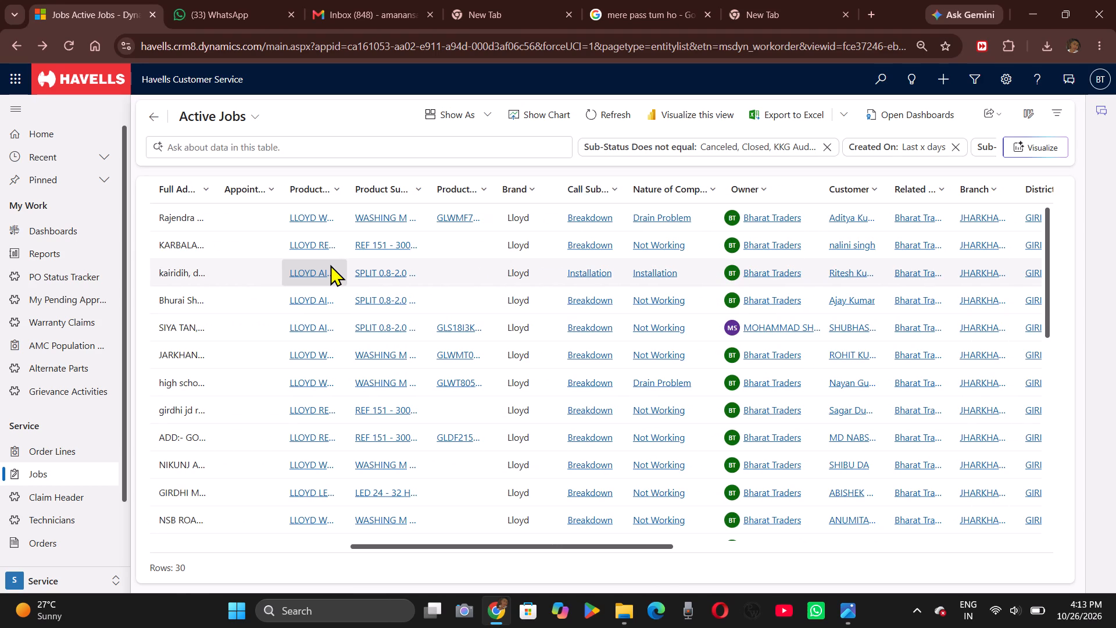
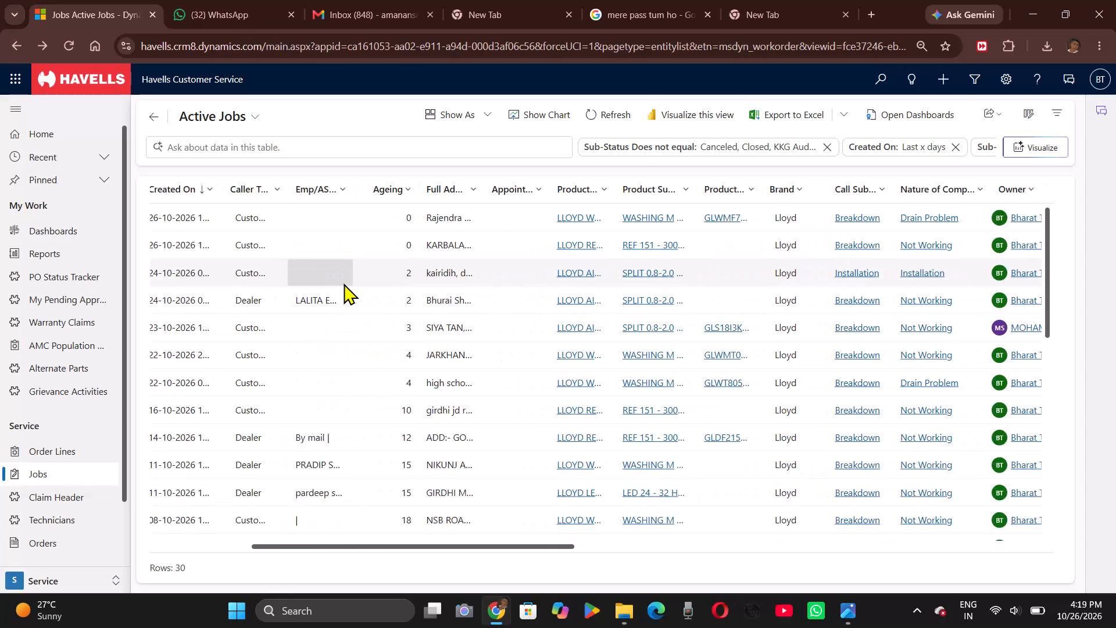
Look through the Active Jobs list's columns, including ageing, address, product, call subtype, nature of complaint and owner.
{"action": "scroll", "coordinate": [344, 283], "scroll_direction": "up", "scroll_amount": 1}
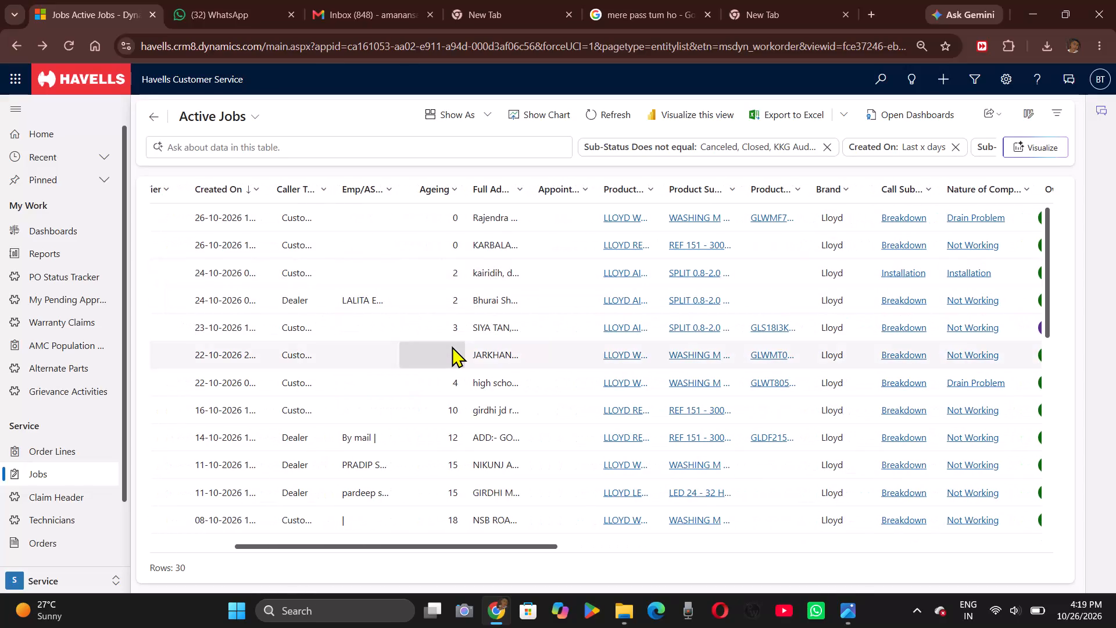
{"action": "scroll", "coordinate": [452, 346], "scroll_direction": "right", "scroll_amount": 2}
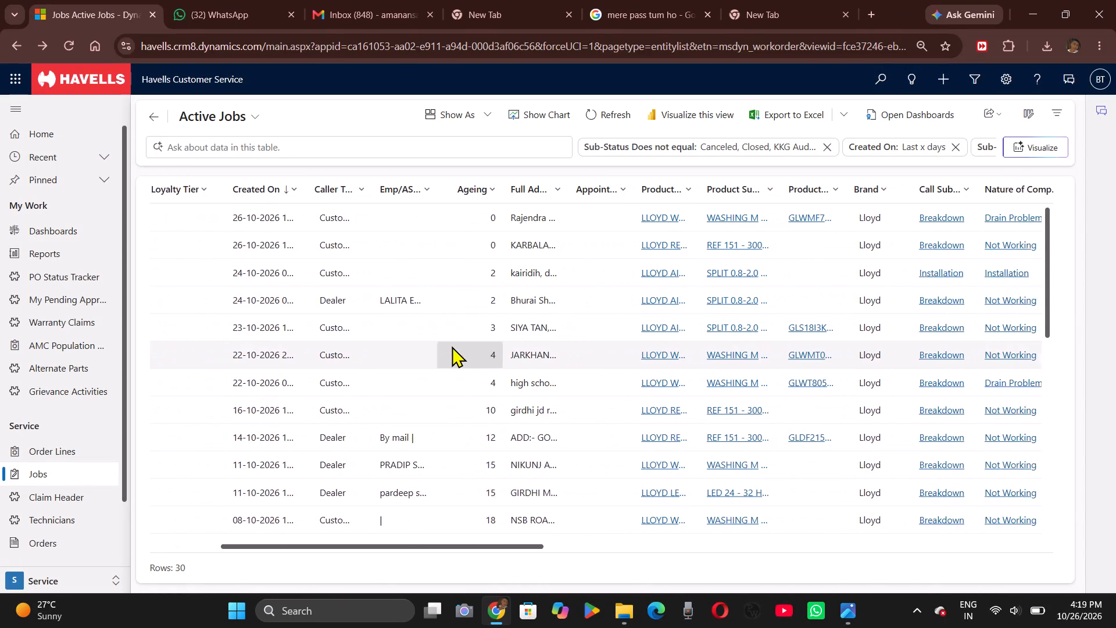
{"action": "scroll", "coordinate": [452, 346], "scroll_direction": "left", "scroll_amount": 2}
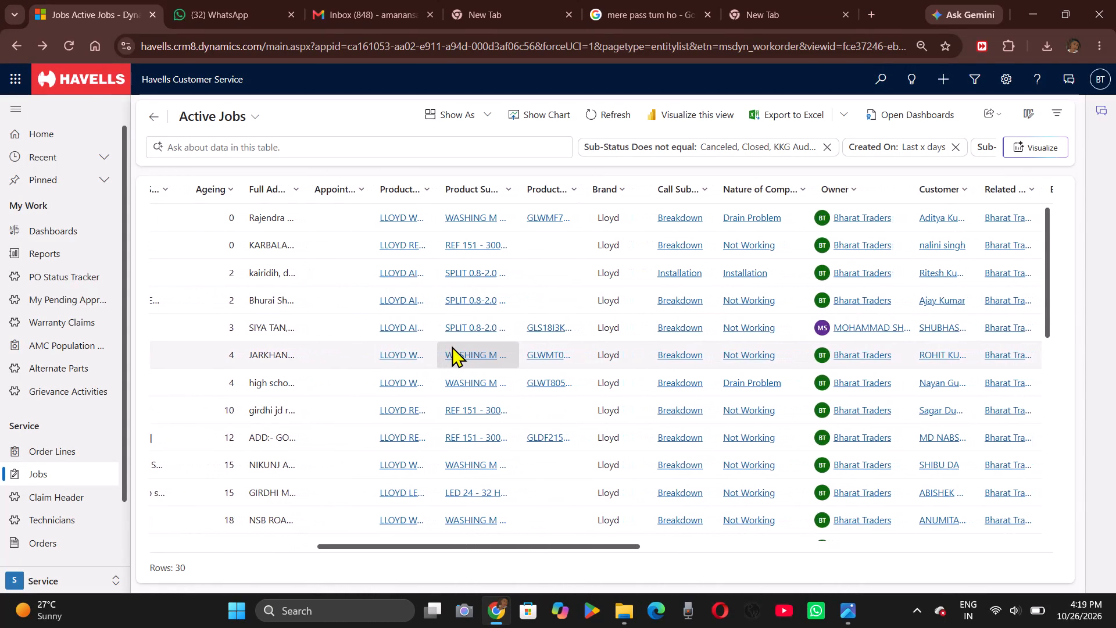
{"action": "scroll", "coordinate": [452, 346], "scroll_direction": "left", "scroll_amount": 2}
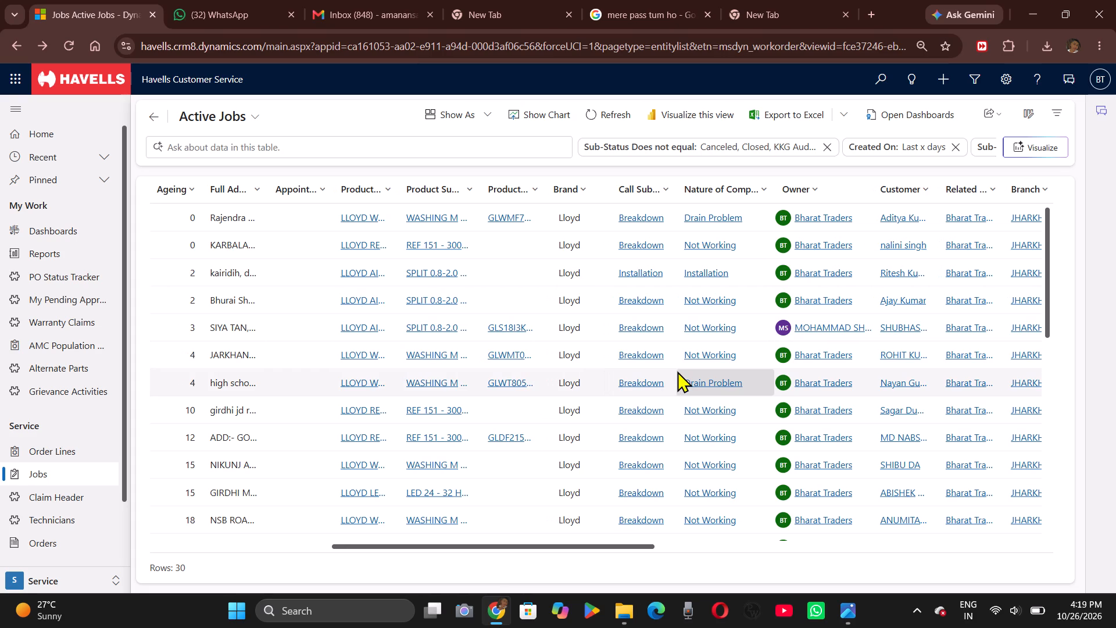
{"action": "scroll", "coordinate": [714, 416], "scroll_direction": "down", "scroll_amount": 1}
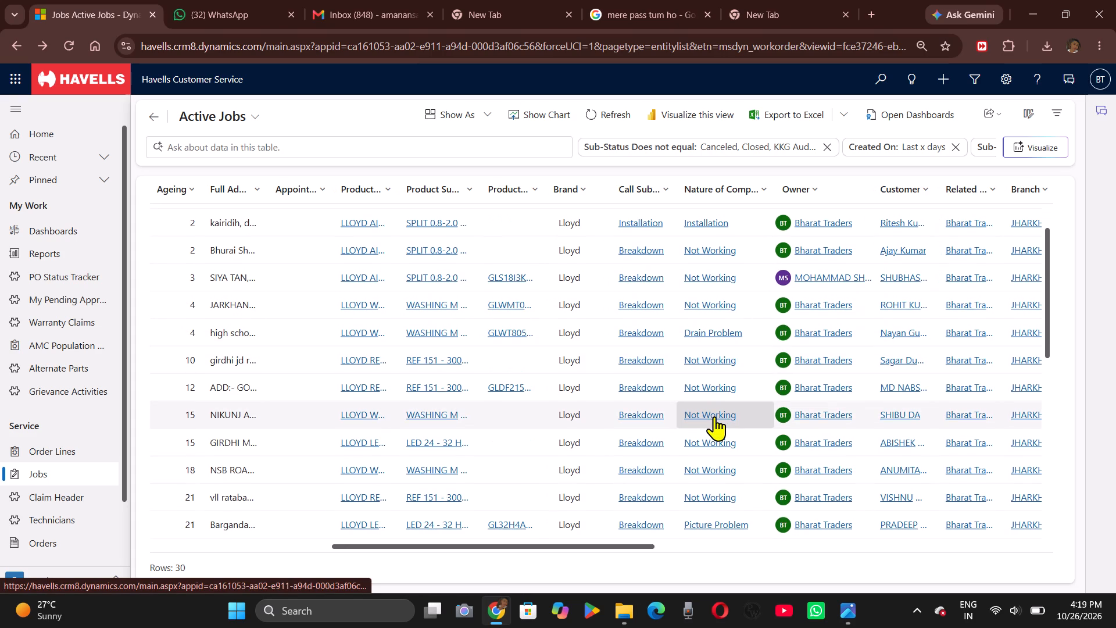
{"action": "scroll", "coordinate": [805, 484], "scroll_direction": "right", "scroll_amount": 1}
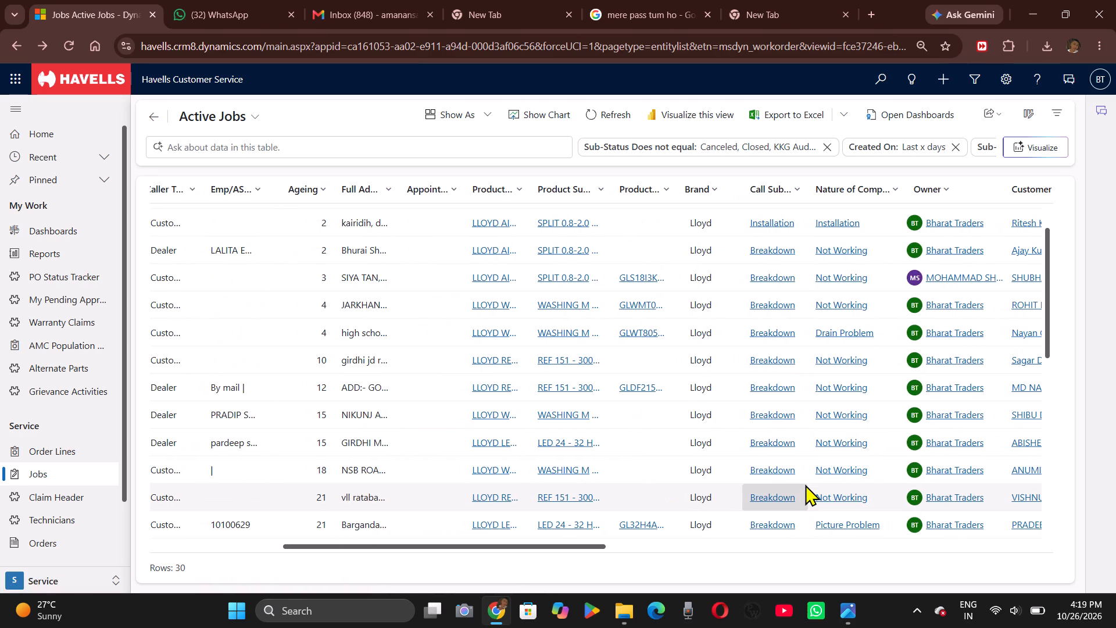
{"action": "scroll", "coordinate": [805, 484], "scroll_direction": "right", "scroll_amount": 1}
{"action": "scroll", "coordinate": [805, 484], "scroll_direction": "up", "scroll_amount": 2}
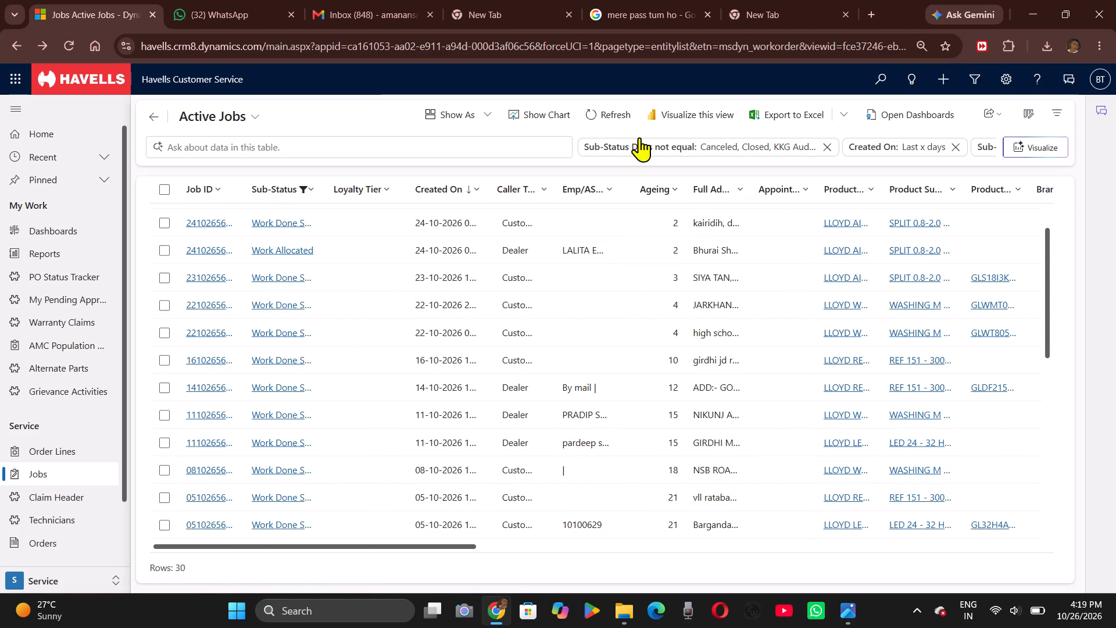
{"action": "scroll", "coordinate": [543, 358], "scroll_direction": "left", "scroll_amount": 2}
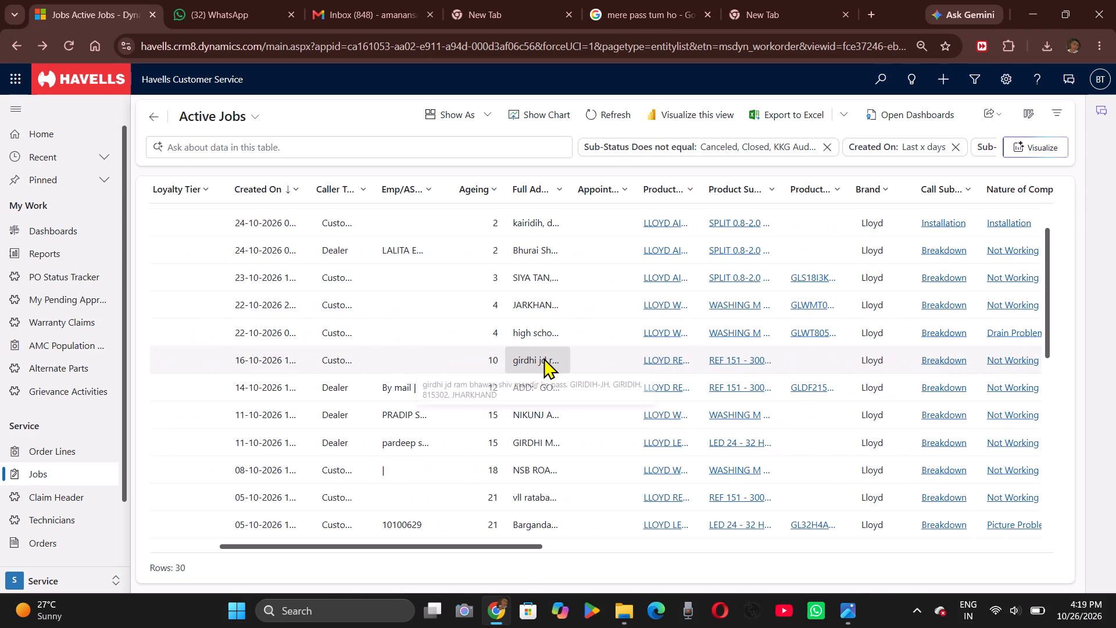
{"action": "scroll", "coordinate": [543, 358], "scroll_direction": "left", "scroll_amount": 1}
{"action": "scroll", "coordinate": [543, 358], "scroll_direction": "right", "scroll_amount": 1}
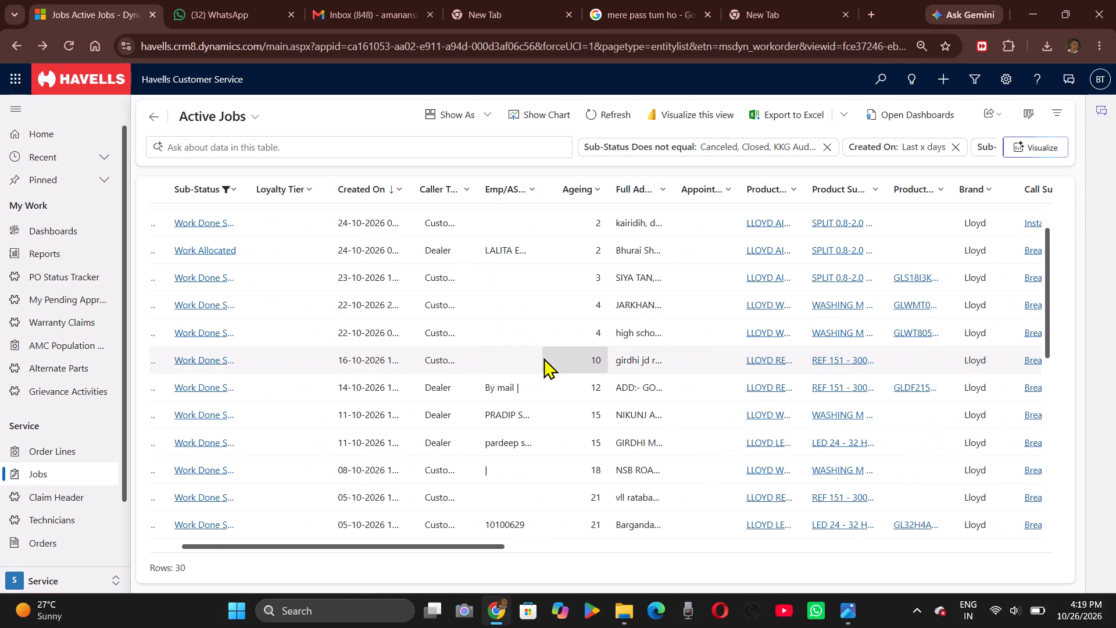
{"action": "scroll", "coordinate": [396, 411], "scroll_direction": "right", "scroll_amount": 1}
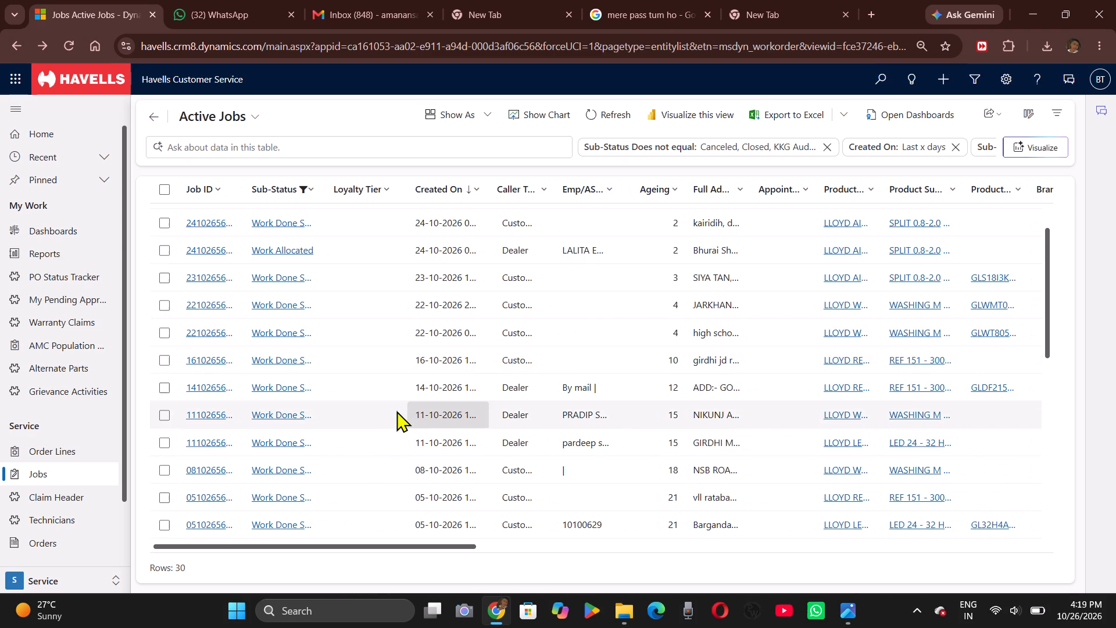
Remove Work Done SMS from the Sub-Status filter so the Active Jobs list is filtered by Work Allocated only.
{"action": "left_click", "coordinate": [281, 184]}
{"action": "left_click", "coordinate": [312, 290]}
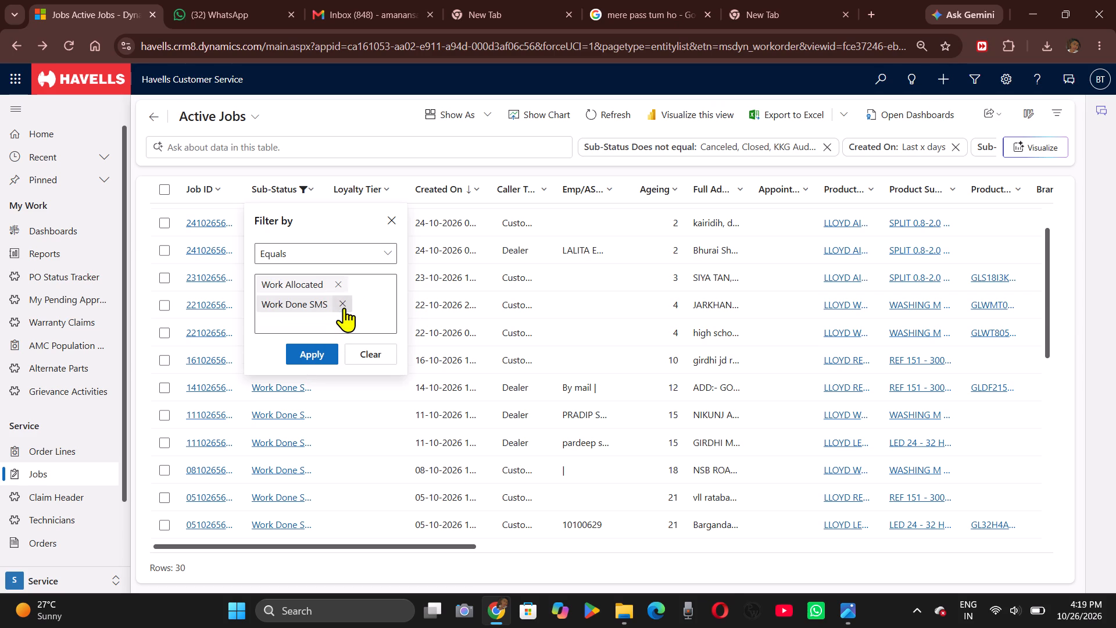
{"action": "left_click", "coordinate": [345, 301]}
{"action": "left_click", "coordinate": [316, 337]}
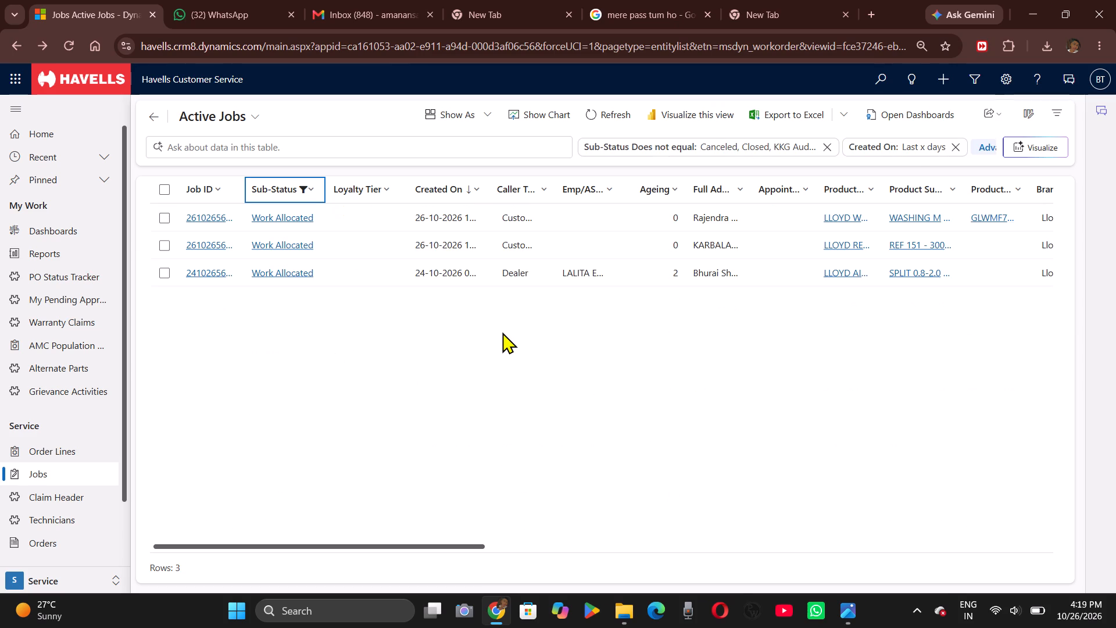
Examine the Work Allocated jobs' ageing, product, call subtype, nature of complaint, owner and customer.
{"action": "scroll", "coordinate": [502, 332], "scroll_direction": "left", "scroll_amount": 4}
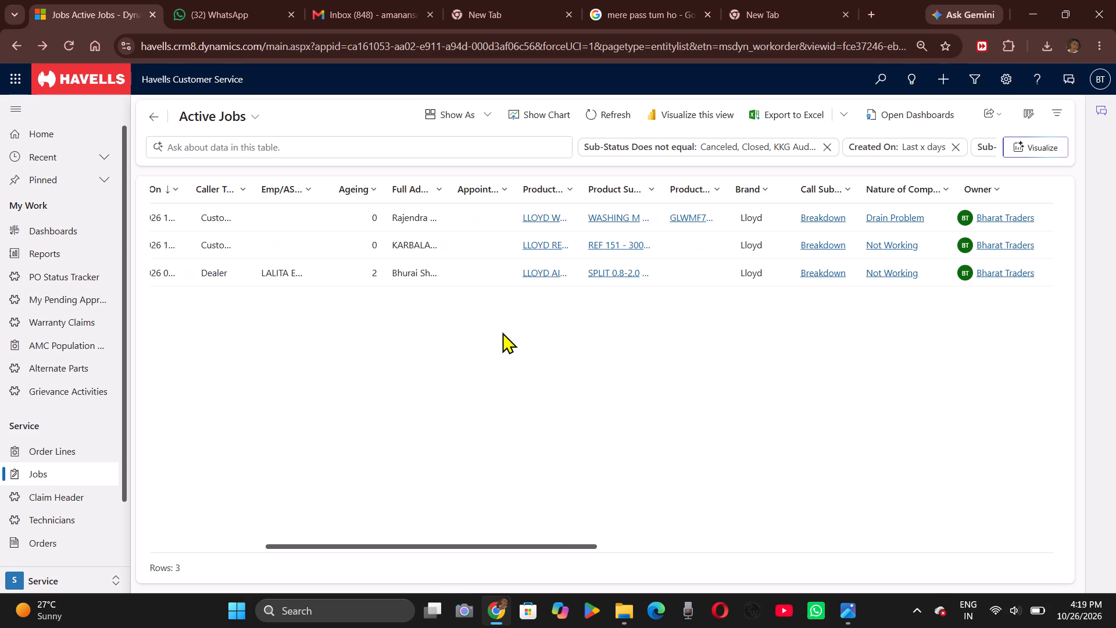
{"action": "scroll", "coordinate": [502, 332], "scroll_direction": "left", "scroll_amount": 3}
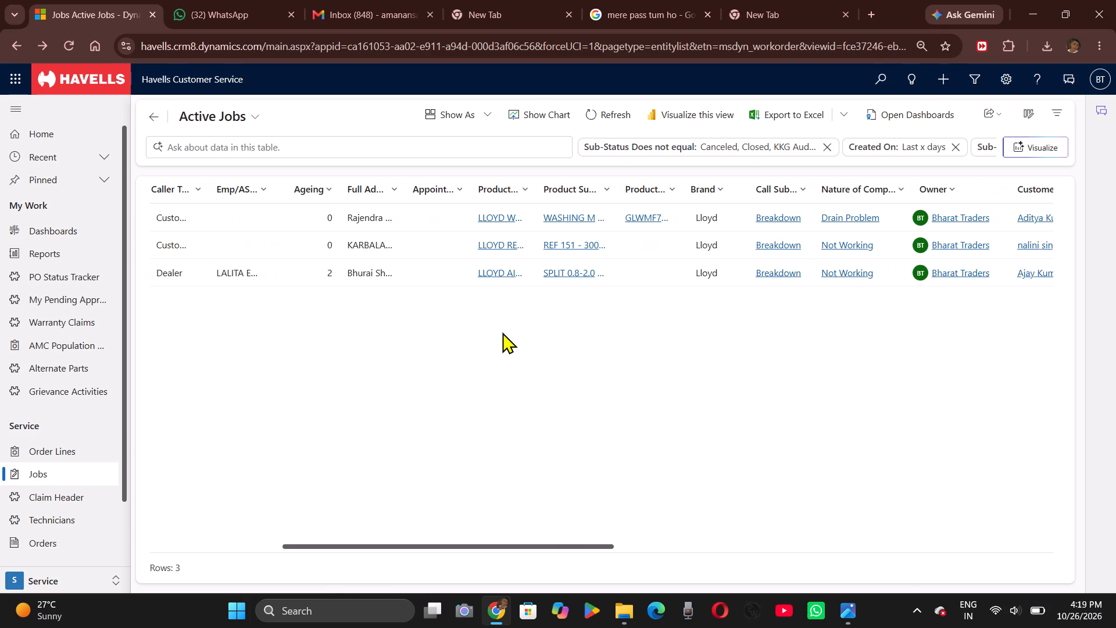
{"action": "scroll", "coordinate": [502, 332], "scroll_direction": "left", "scroll_amount": 1}
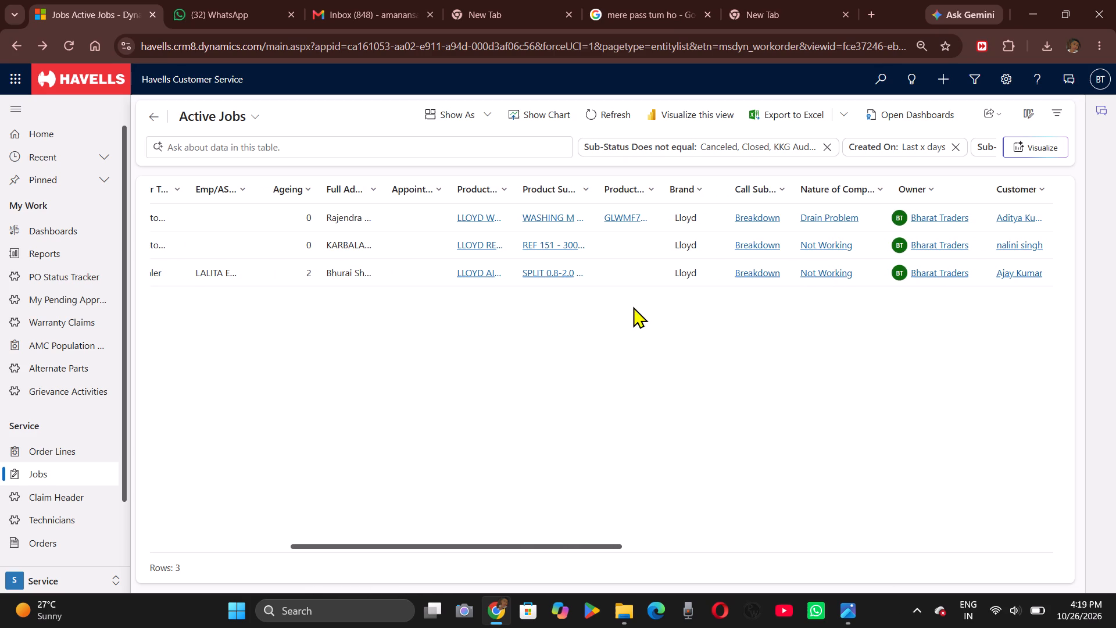
{"action": "scroll", "coordinate": [633, 306], "scroll_direction": "right", "scroll_amount": 3}
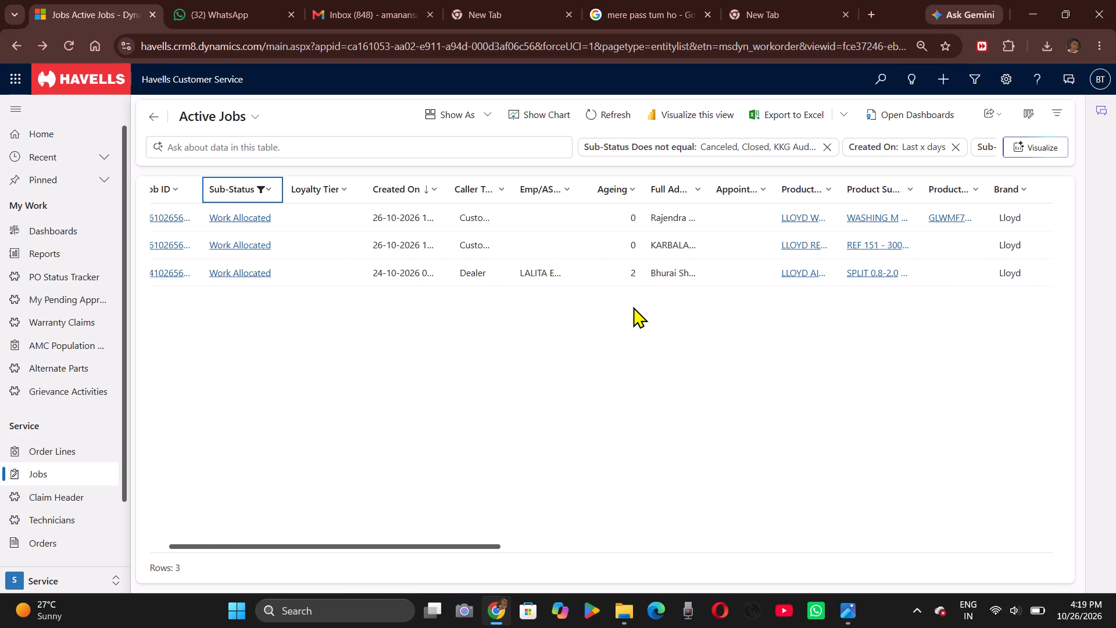
{"action": "scroll", "coordinate": [403, 235], "scroll_direction": "right", "scroll_amount": 1}
Add Work Initiated to the Sub-Status filter alongside Work Allocated and apply it.
{"action": "left_click", "coordinate": [283, 195]}
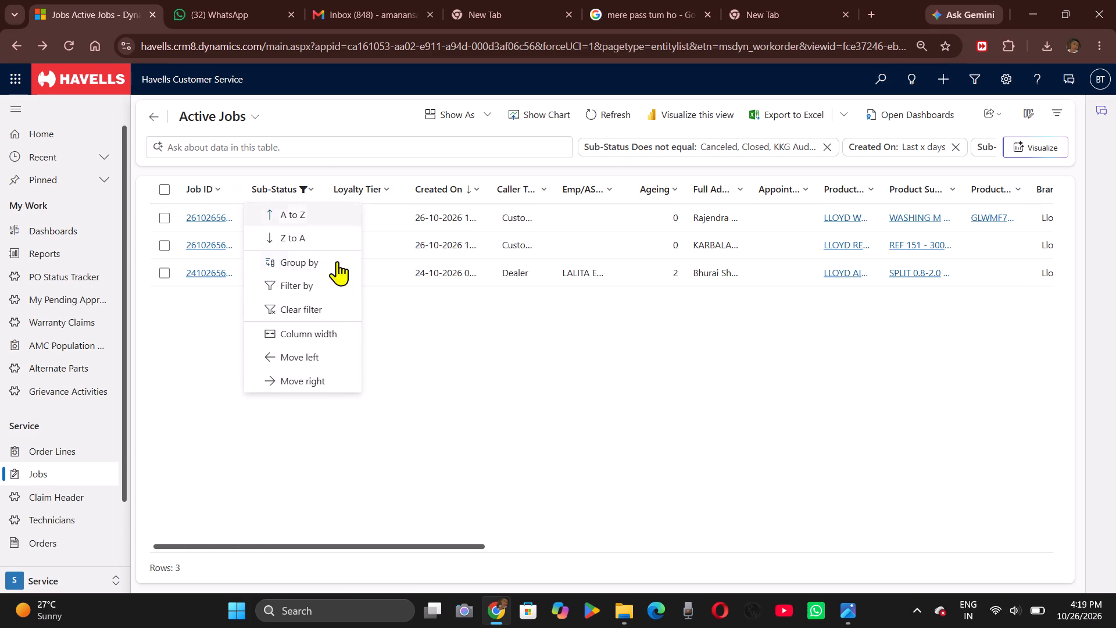
{"action": "left_click", "coordinate": [314, 287]}
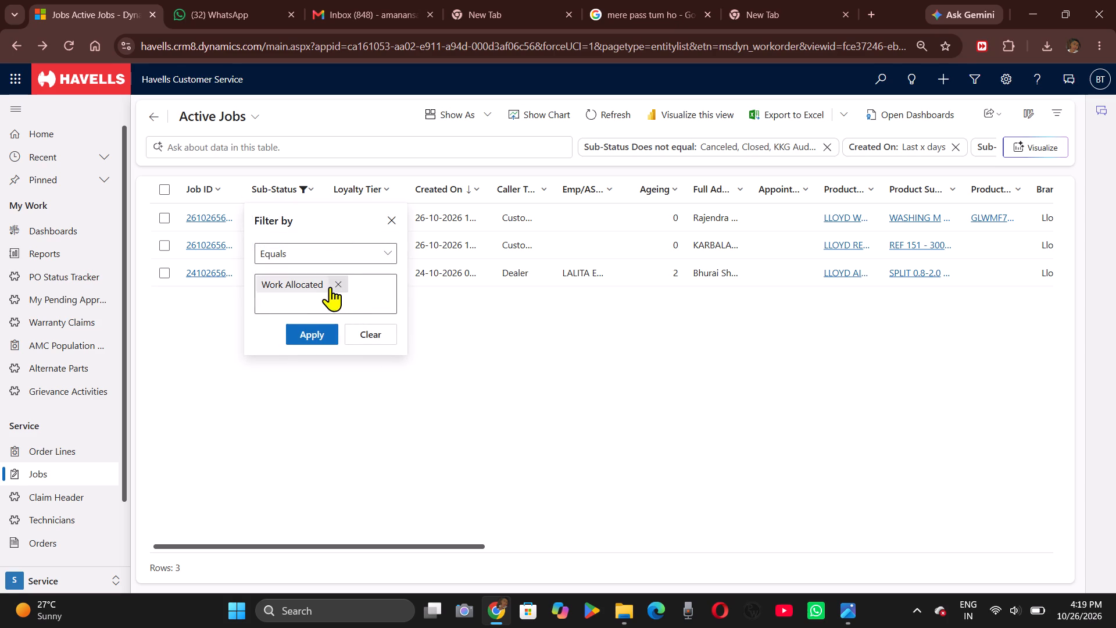
{"action": "left_click", "coordinate": [344, 294]}
{"action": "key", "text": "w"}
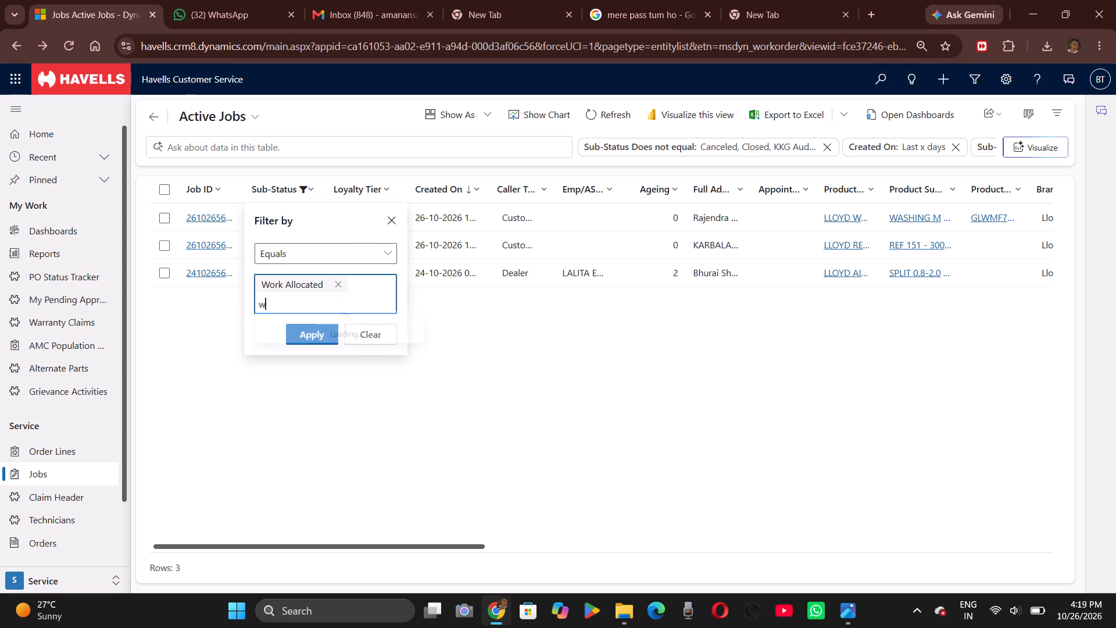
{"action": "left_click", "coordinate": [324, 345]}
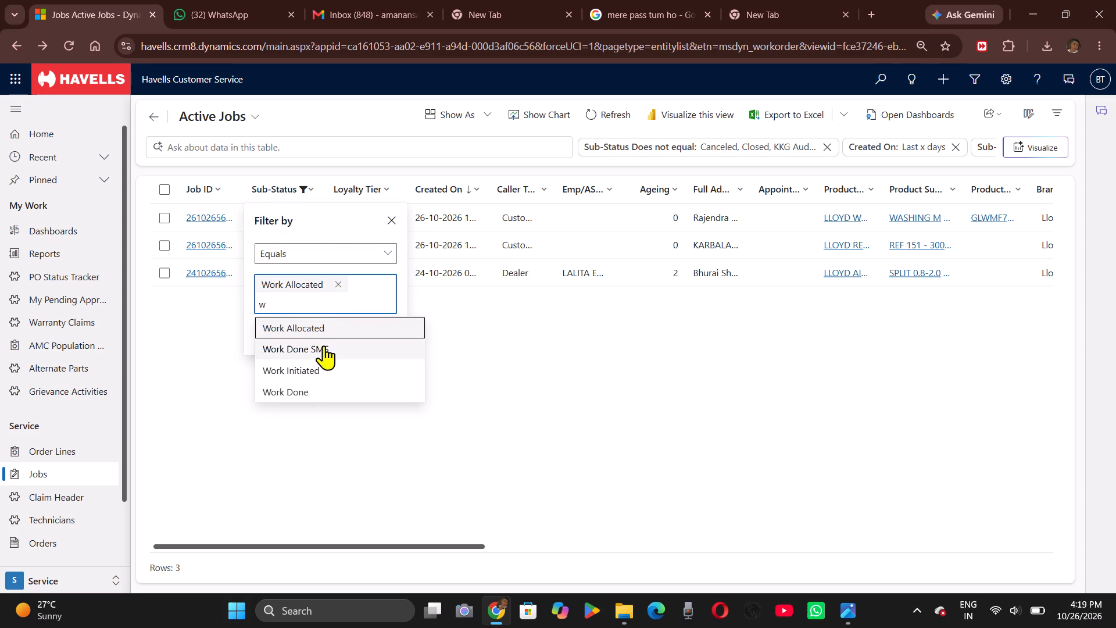
{"action": "left_click", "coordinate": [341, 298]}
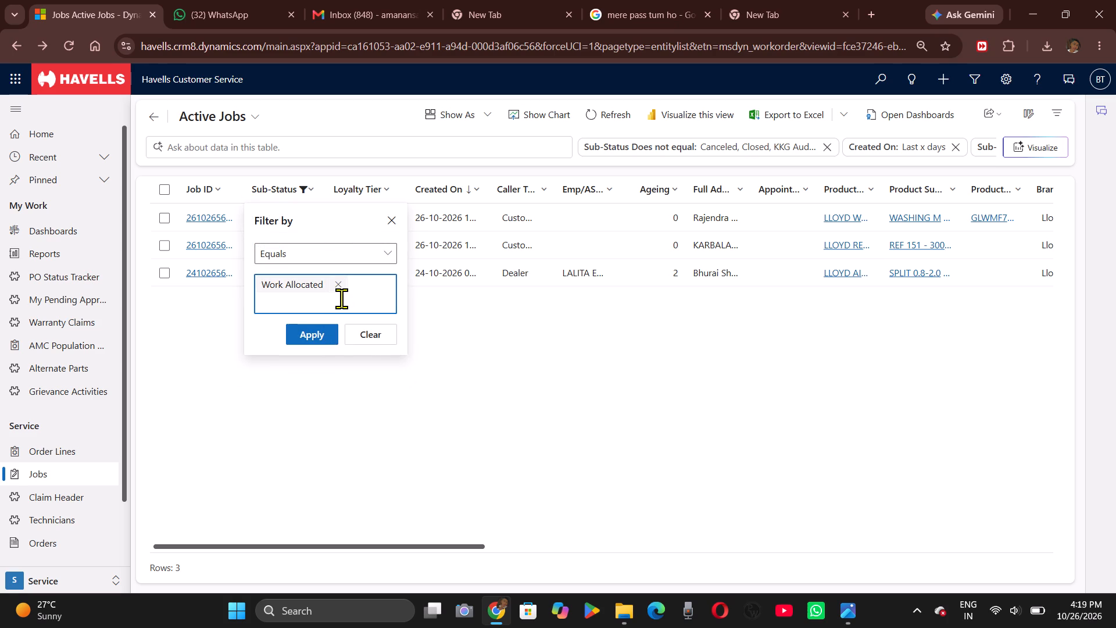
{"action": "key", "text": "w"}
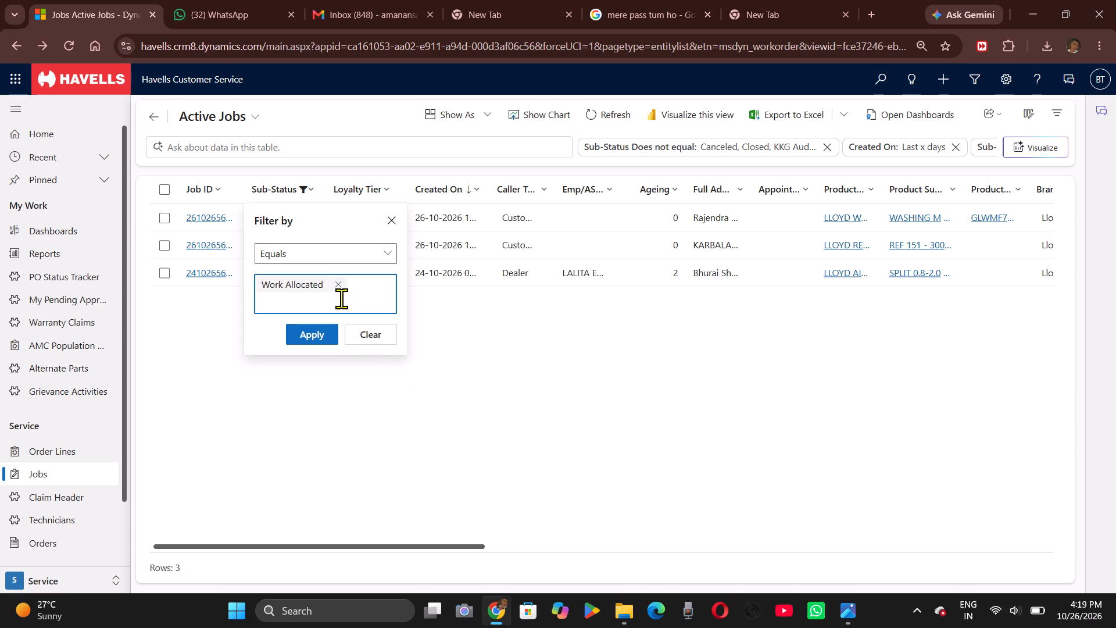
{"action": "left_click", "coordinate": [341, 298]}
{"action": "key", "text": "w"}
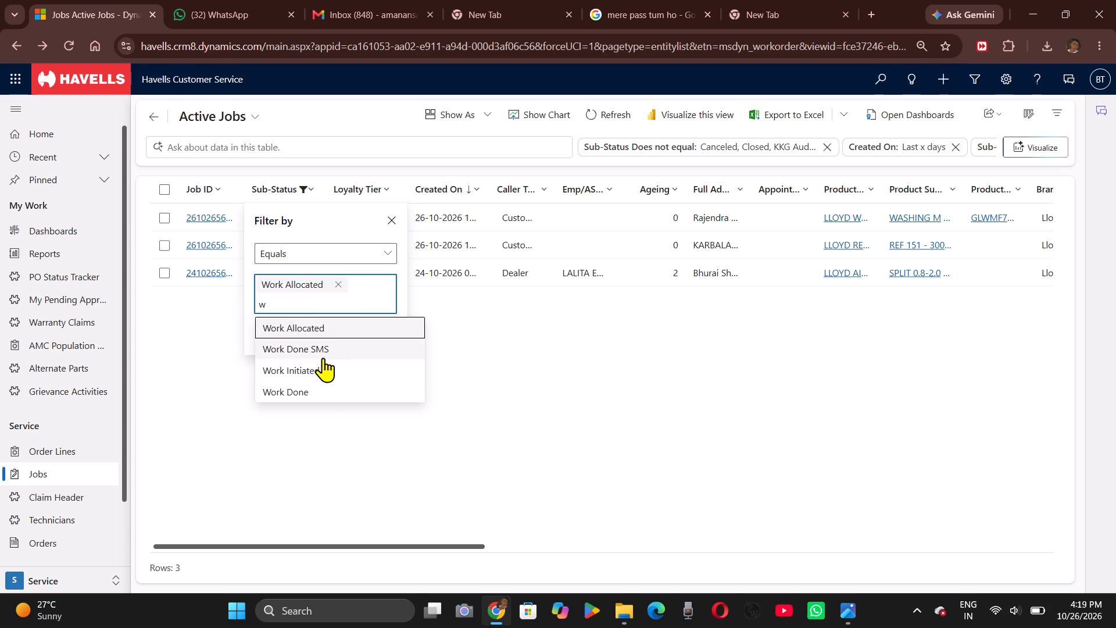
{"action": "left_click", "coordinate": [316, 369]}
{"action": "left_click", "coordinate": [315, 358]}
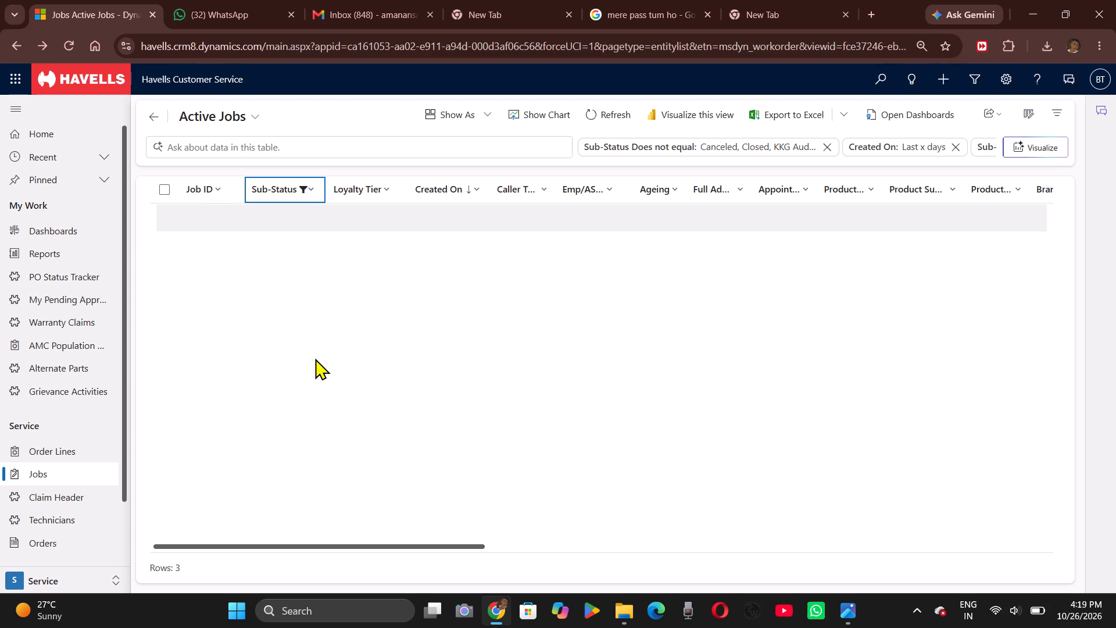
Examine the Work Allocated and Work Initiated jobs across the product, call subtype, complaint, owner and customer columns.
{"action": "scroll", "coordinate": [514, 324], "scroll_direction": "left", "scroll_amount": 1}
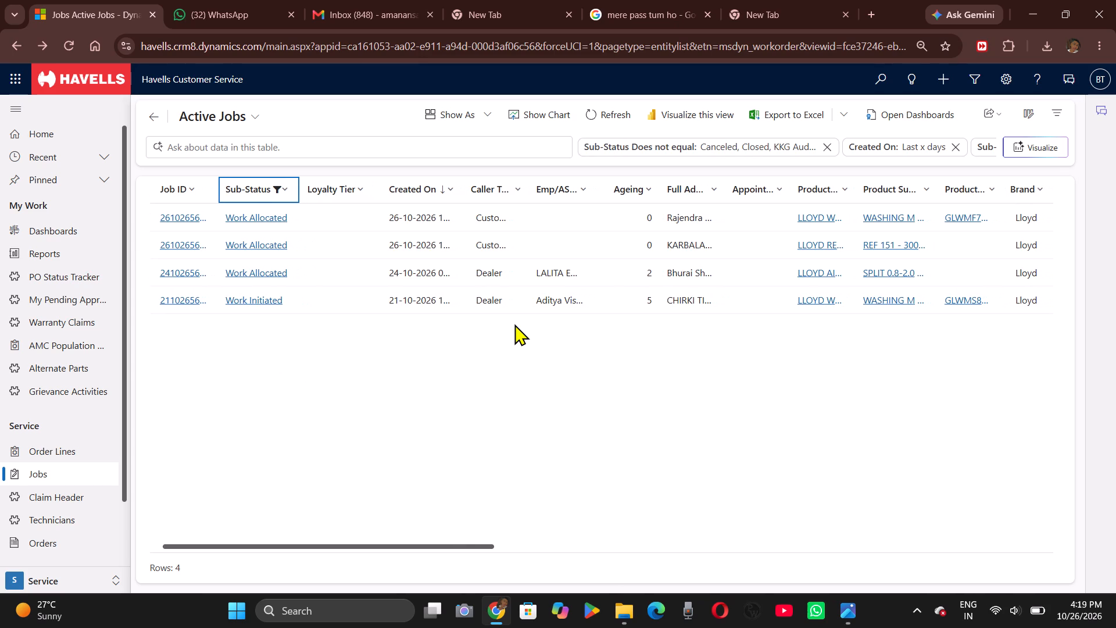
{"action": "scroll", "coordinate": [514, 324], "scroll_direction": "right", "scroll_amount": 2}
{"action": "scroll", "coordinate": [514, 324], "scroll_direction": "left", "scroll_amount": 2}
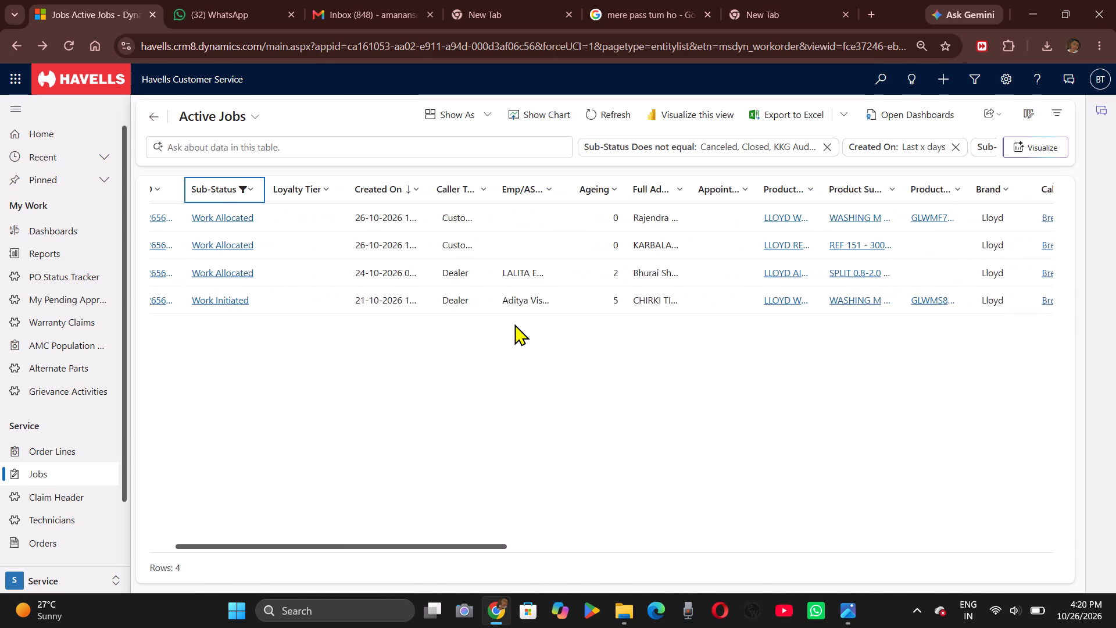
{"action": "scroll", "coordinate": [514, 324], "scroll_direction": "left", "scroll_amount": 2}
{"action": "scroll", "coordinate": [514, 324], "scroll_direction": "right", "scroll_amount": 1}
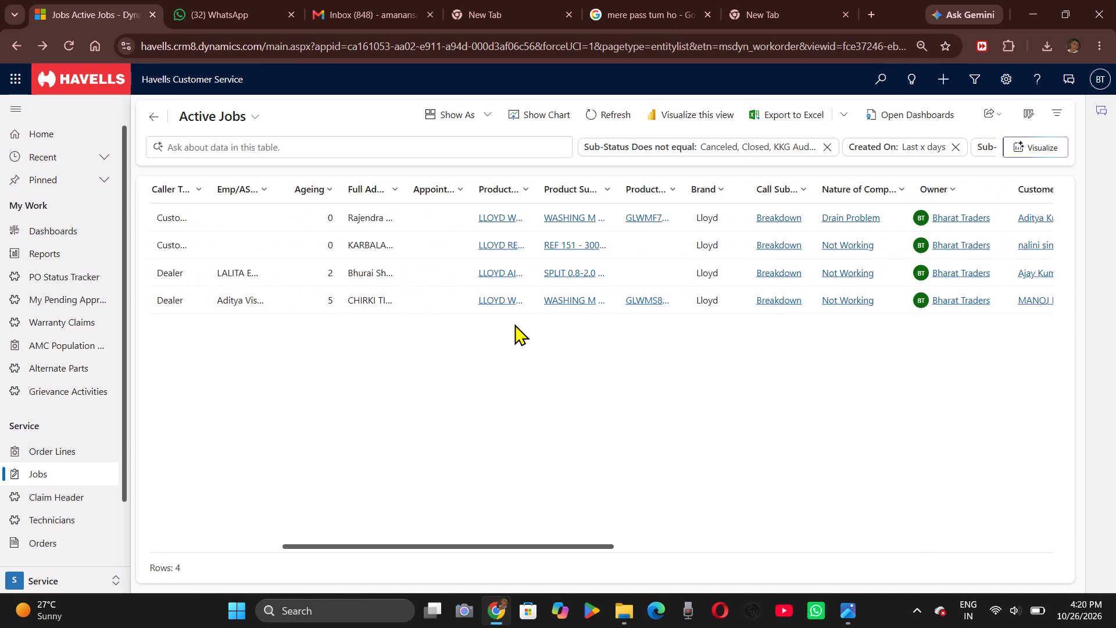
{"action": "scroll", "coordinate": [514, 324], "scroll_direction": "right", "scroll_amount": 1}
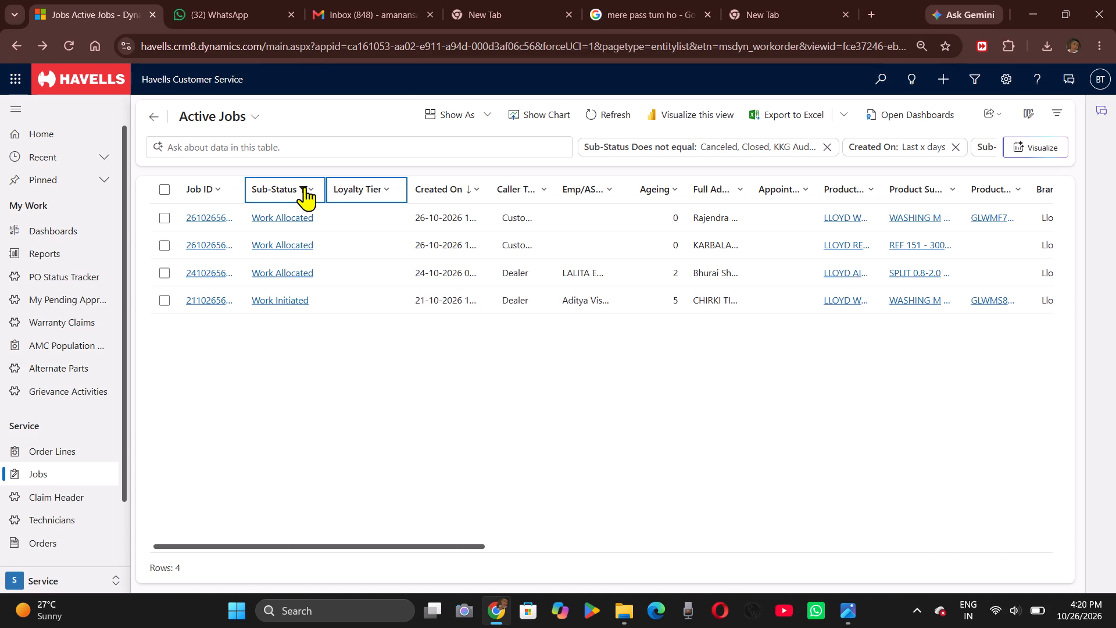
Replace Work Initiated with Work Done SMS in the Sub-Status filter, keeping Work Allocated, and apply it.
{"action": "left_click", "coordinate": [305, 187]}
{"action": "left_click", "coordinate": [296, 295]}
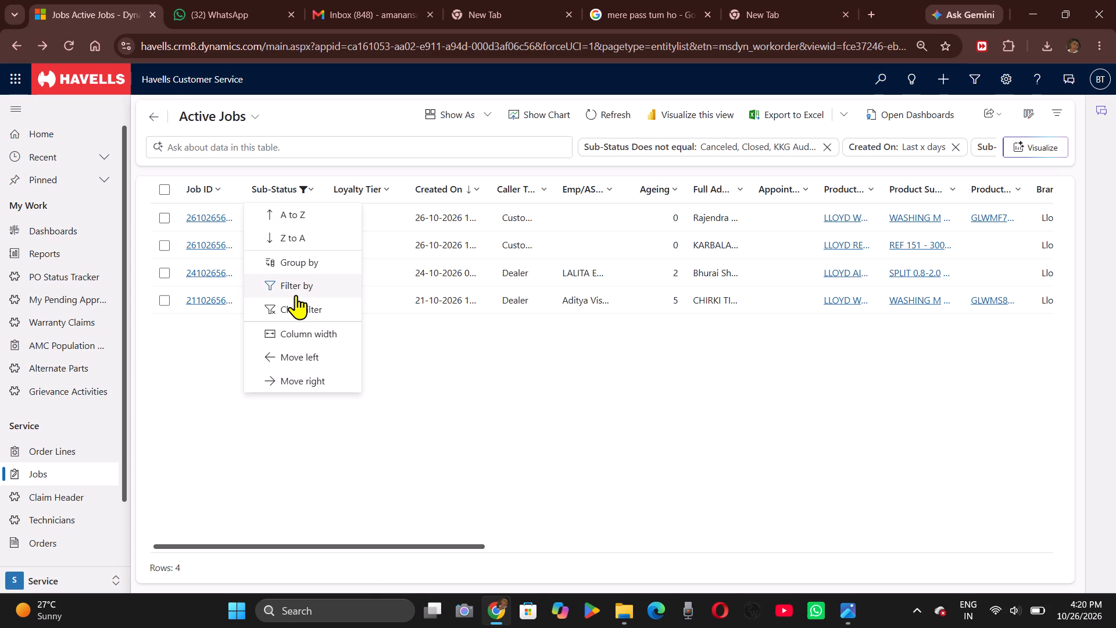
{"action": "left_click", "coordinate": [338, 303]}
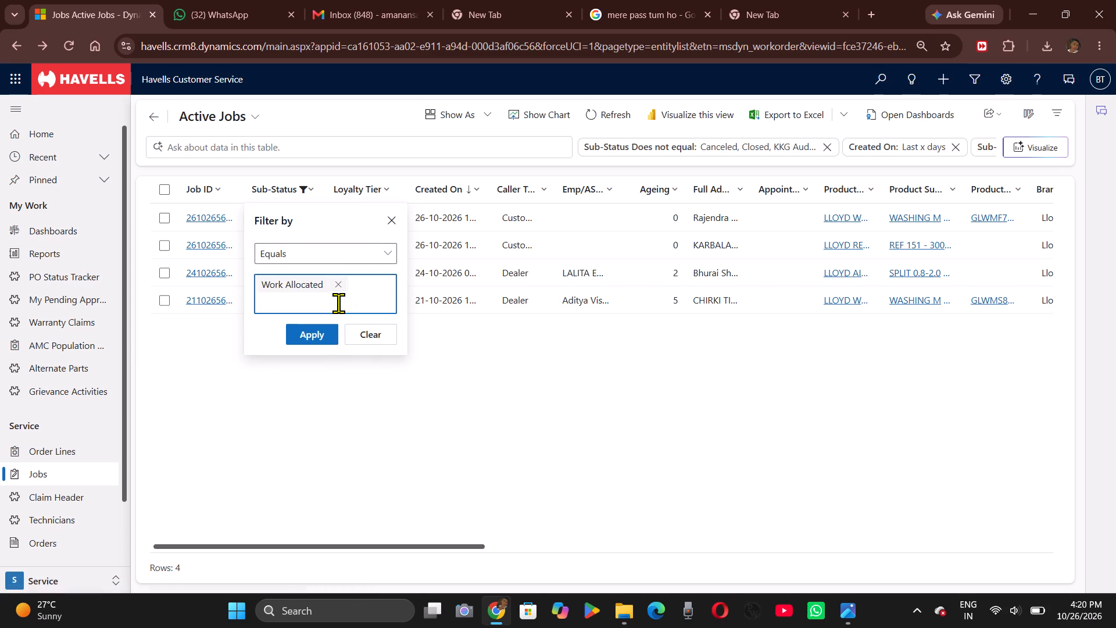
{"action": "key", "text": "w"}
{"action": "left_click", "coordinate": [319, 298]}
{"action": "key", "text": "w"}
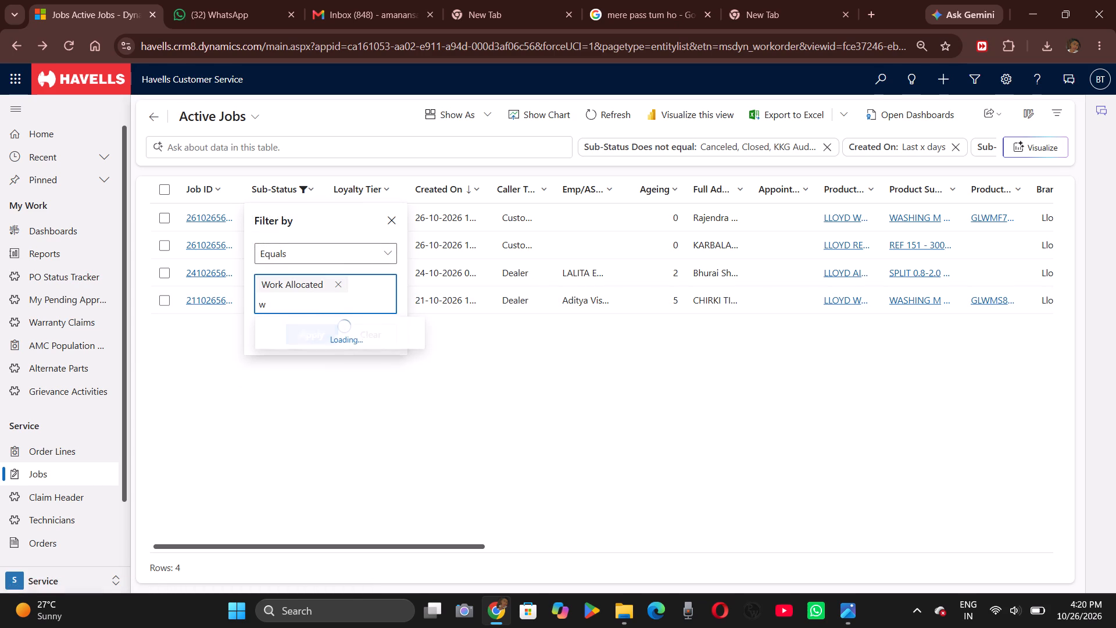
{"action": "left_click", "coordinate": [322, 352]}
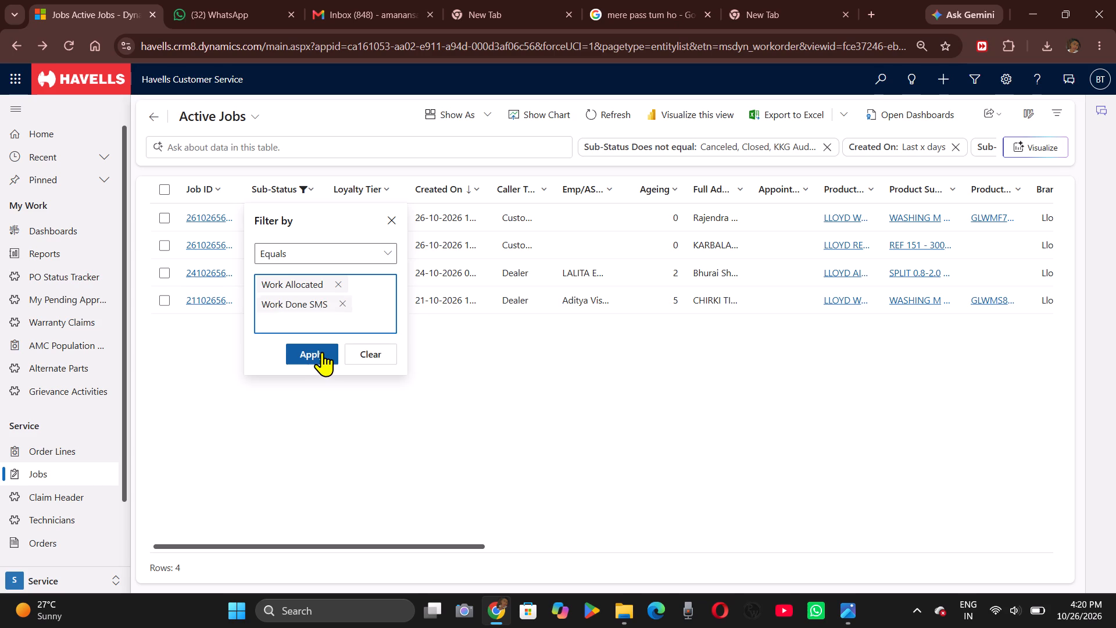
{"action": "left_click", "coordinate": [322, 352]}
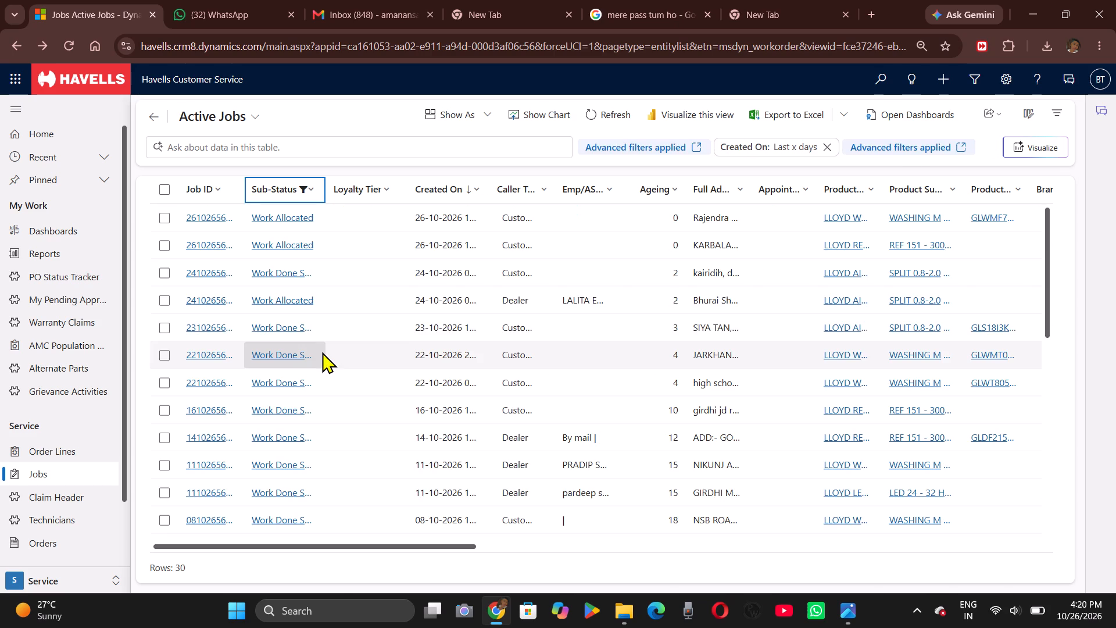
Examine the Work Allocated and Work Done SMS jobs across the ageing, product, call subtype, complaint, owner, customer and branch columns.
{"action": "scroll", "coordinate": [472, 331], "scroll_direction": "left", "scroll_amount": 2}
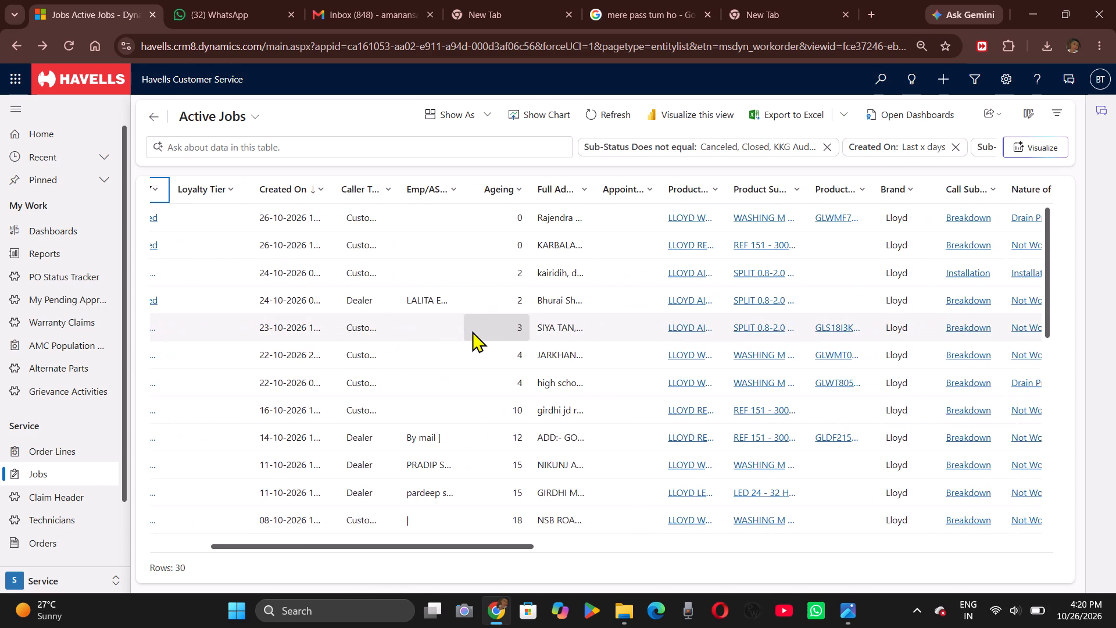
{"action": "scroll", "coordinate": [472, 331], "scroll_direction": "right", "scroll_amount": 1}
{"action": "scroll", "coordinate": [472, 331], "scroll_direction": "left", "scroll_amount": 1}
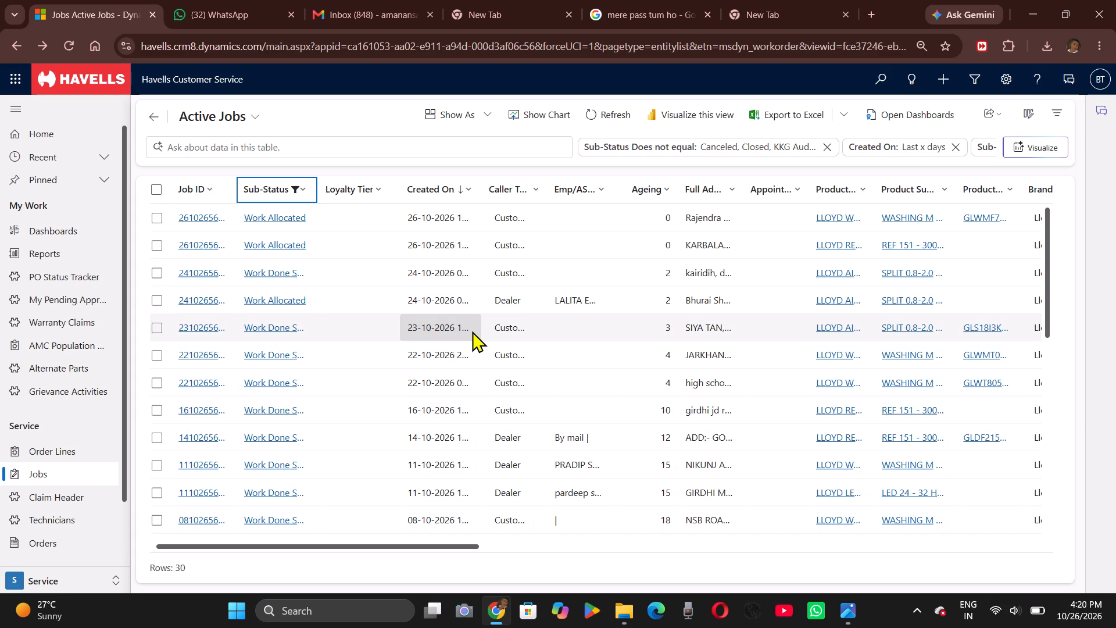
{"action": "scroll", "coordinate": [472, 331], "scroll_direction": "left", "scroll_amount": 2}
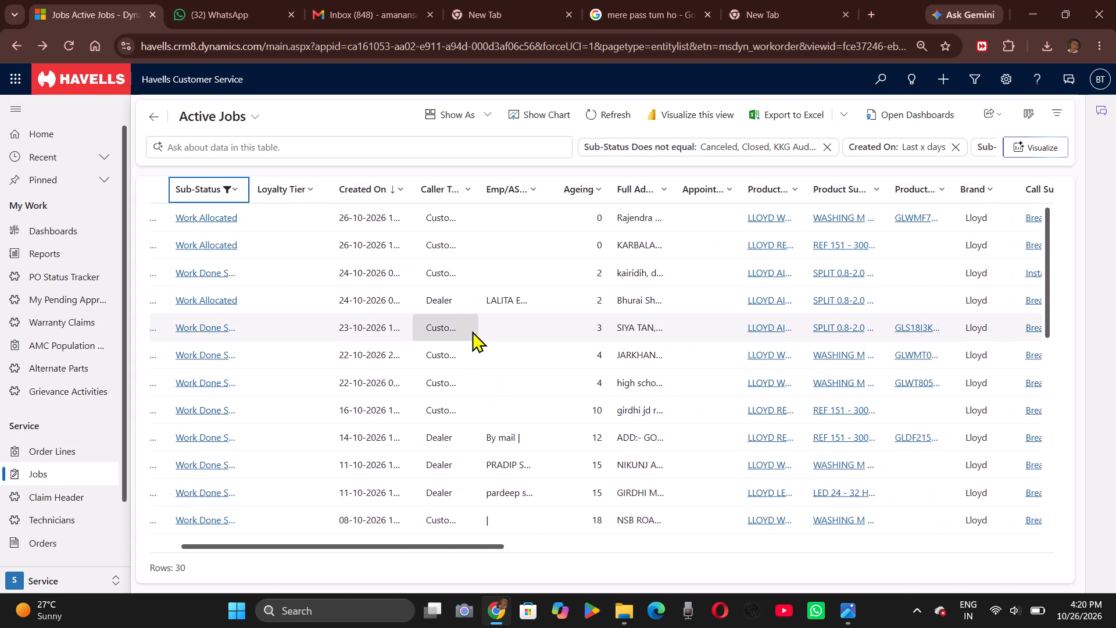
{"action": "scroll", "coordinate": [472, 331], "scroll_direction": "left", "scroll_amount": 3}
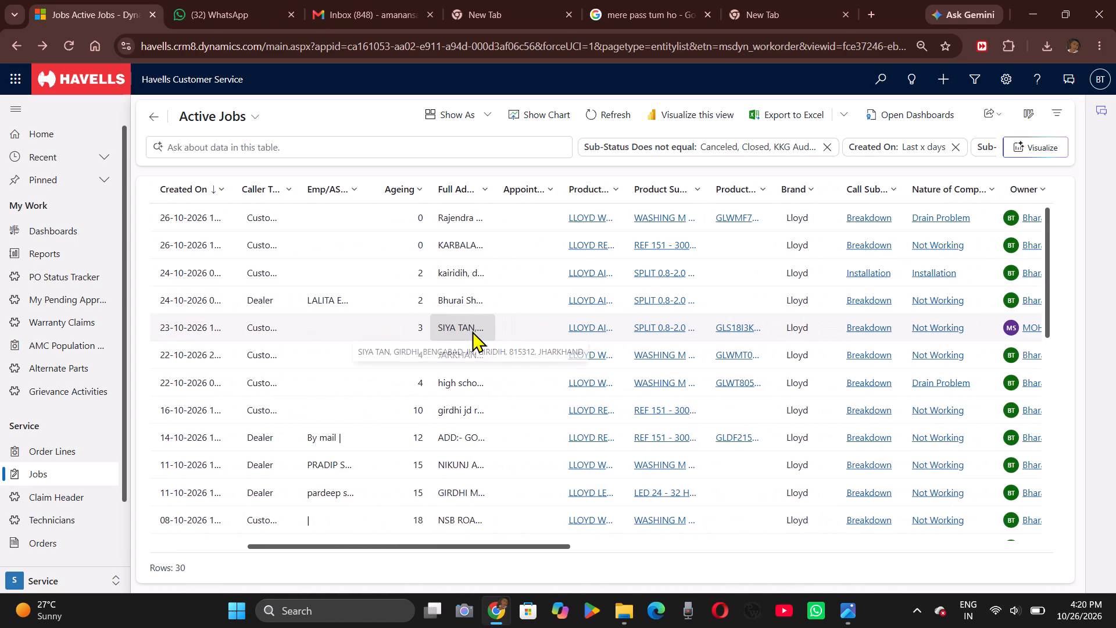
{"action": "scroll", "coordinate": [472, 331], "scroll_direction": "left", "scroll_amount": 2}
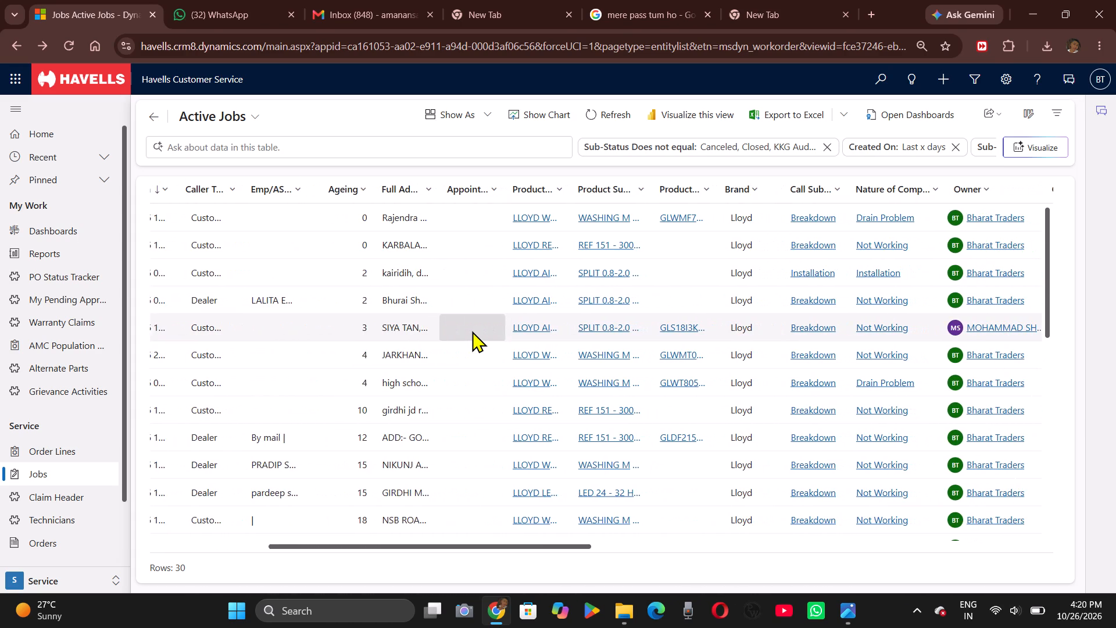
{"action": "scroll", "coordinate": [472, 331], "scroll_direction": "left", "scroll_amount": 2}
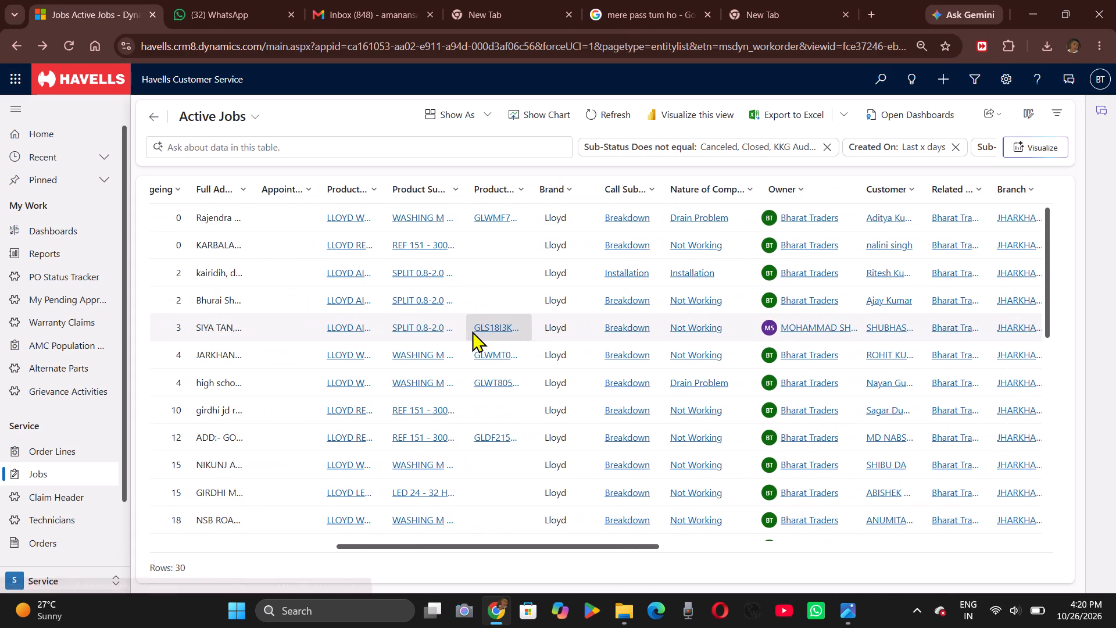
{"action": "scroll", "coordinate": [472, 331], "scroll_direction": "right", "scroll_amount": 1}
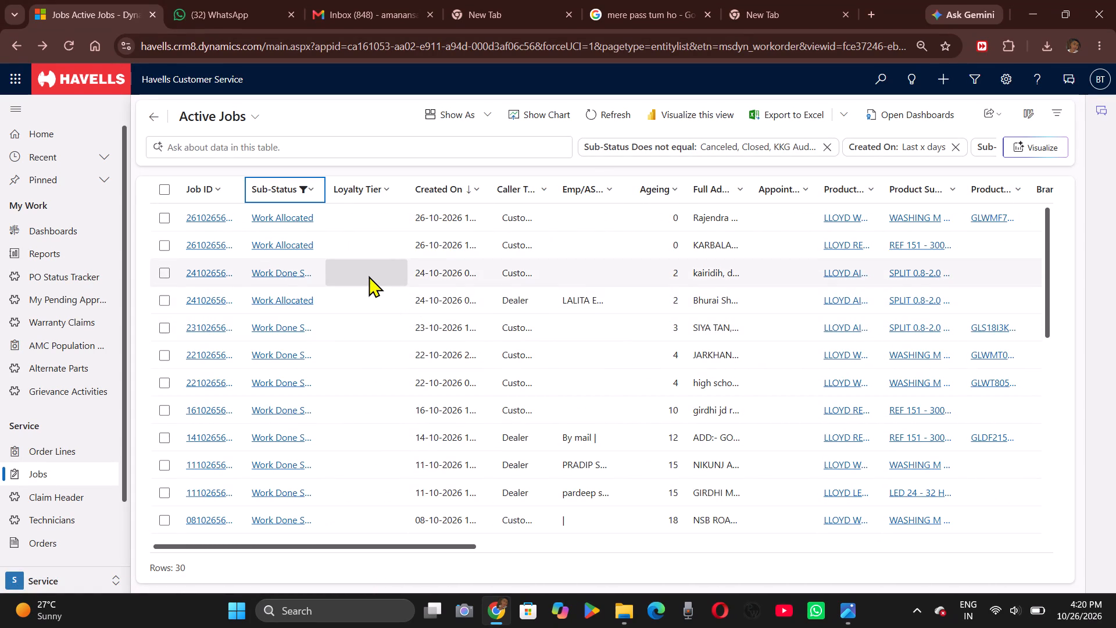
Open the Work Done SMS air conditioner installation job created on 24-10-2026 to view its details, and return to the jobs list.
{"action": "triple_click", "coordinate": [369, 274]}
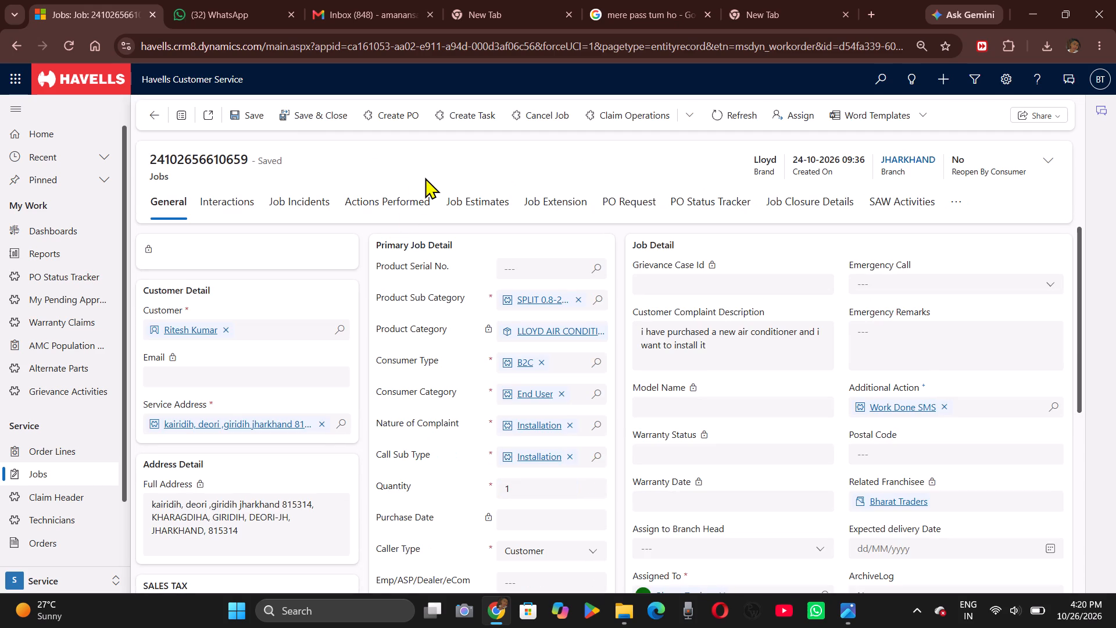
{"action": "left_click", "coordinate": [156, 124]}
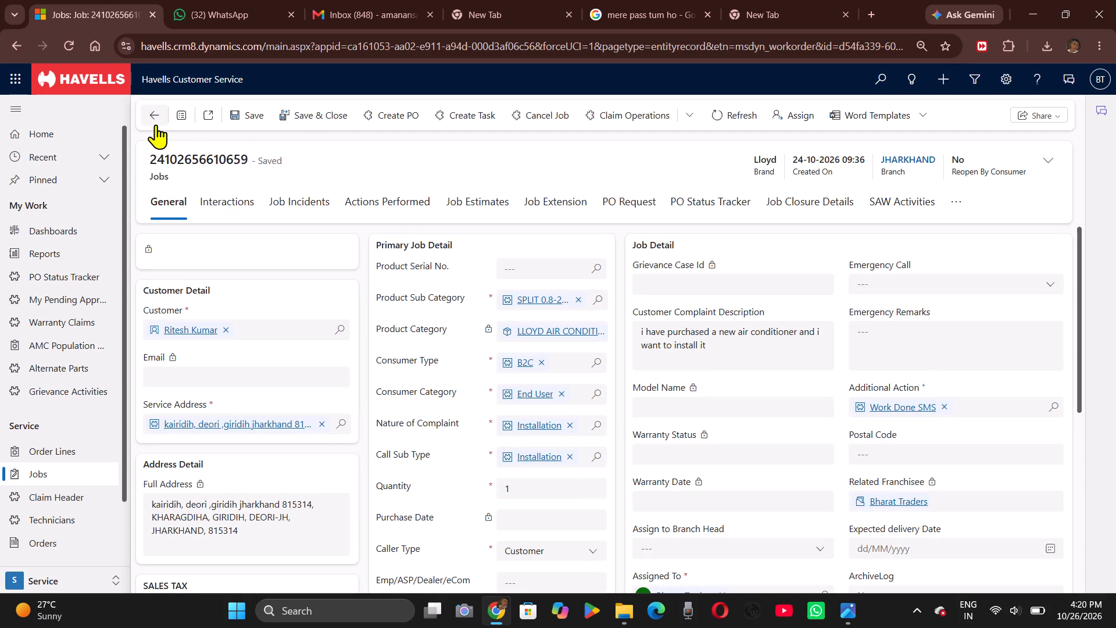
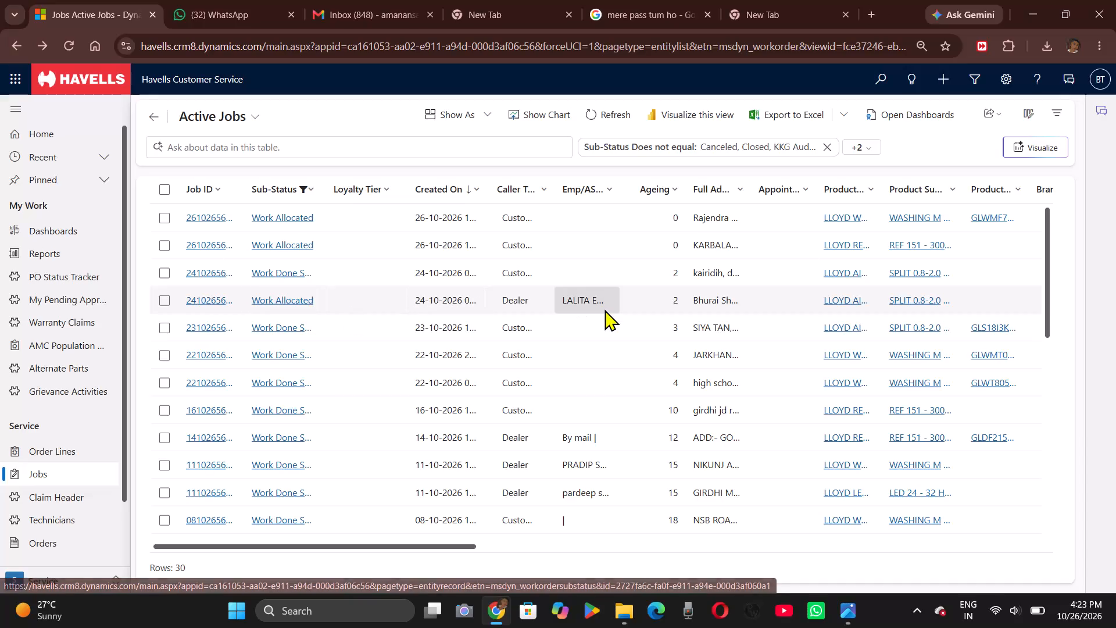
Examine the full list of Work Allocated and Work Done SMS jobs across the ageing, product, call subtype, complaint, owner, customer and district columns.
{"action": "scroll", "coordinate": [604, 309], "scroll_direction": "up", "scroll_amount": 1}
{"action": "scroll", "coordinate": [604, 309], "scroll_direction": "left", "scroll_amount": 1}
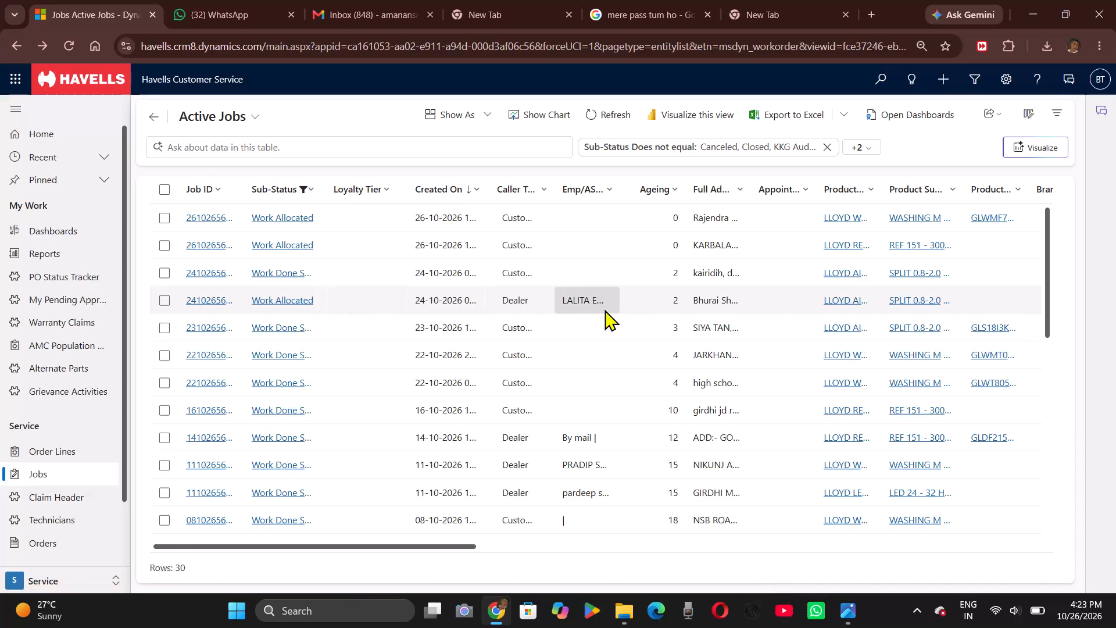
{"action": "scroll", "coordinate": [604, 309], "scroll_direction": "left", "scroll_amount": 2}
{"action": "scroll", "coordinate": [604, 309], "scroll_direction": "right", "scroll_amount": 2}
{"action": "scroll", "coordinate": [604, 309], "scroll_direction": "left", "scroll_amount": 1}
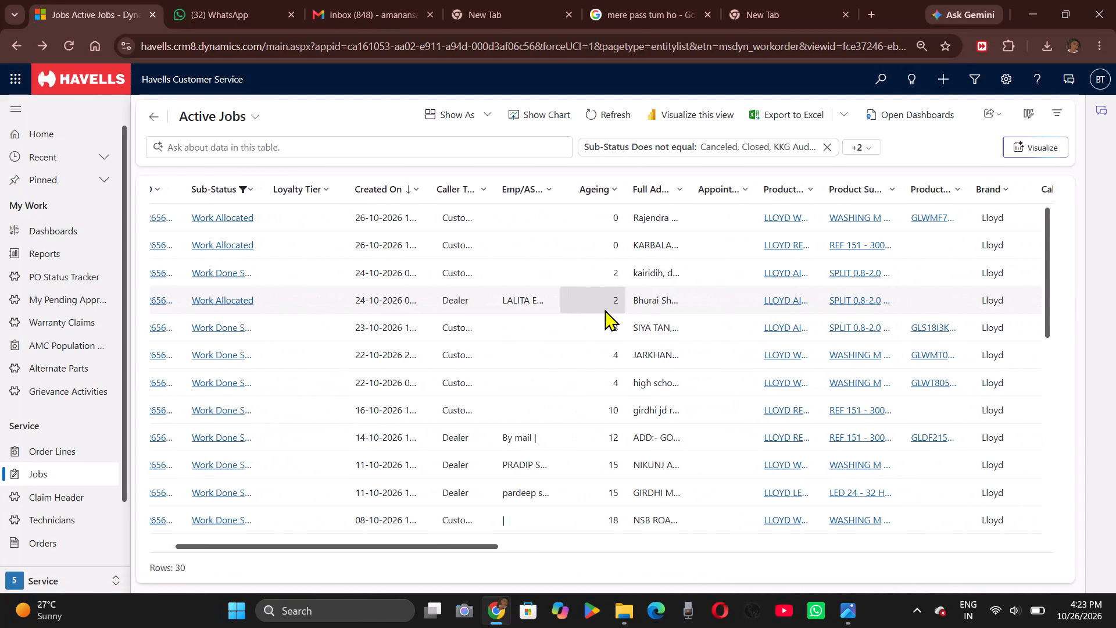
{"action": "scroll", "coordinate": [604, 309], "scroll_direction": "left", "scroll_amount": 3}
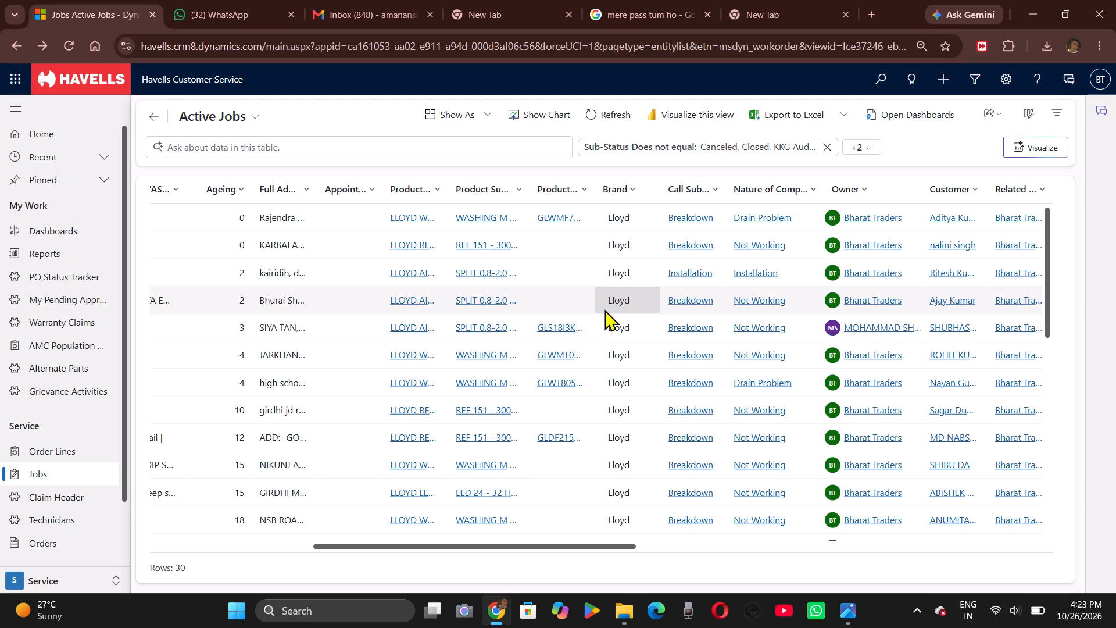
{"action": "scroll", "coordinate": [604, 309], "scroll_direction": "right", "scroll_amount": 1}
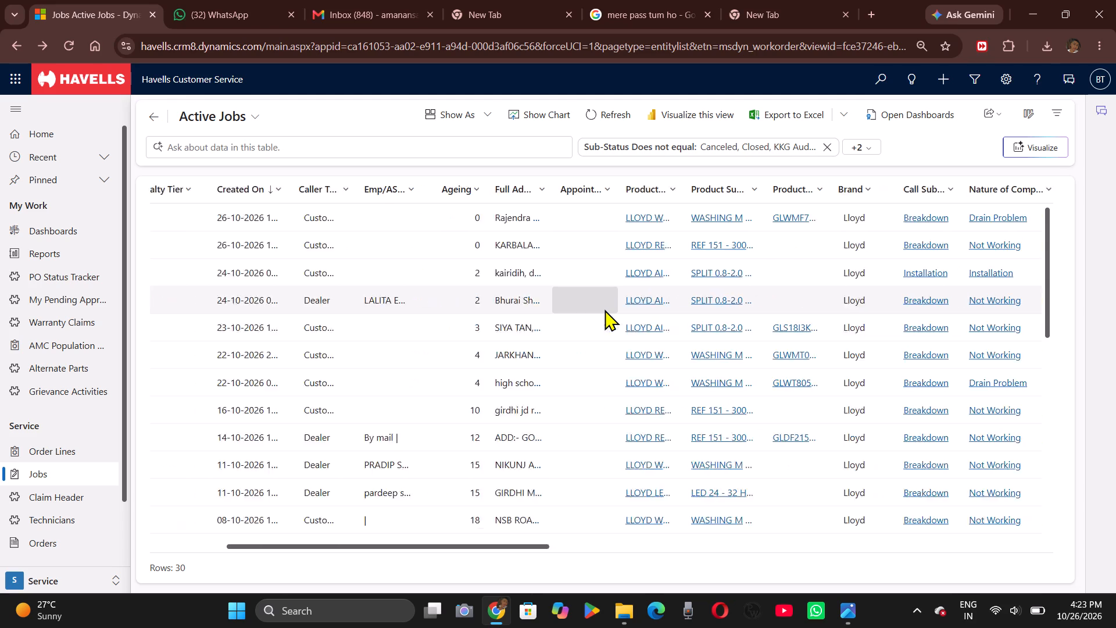
{"action": "scroll", "coordinate": [604, 309], "scroll_direction": "left", "scroll_amount": 3}
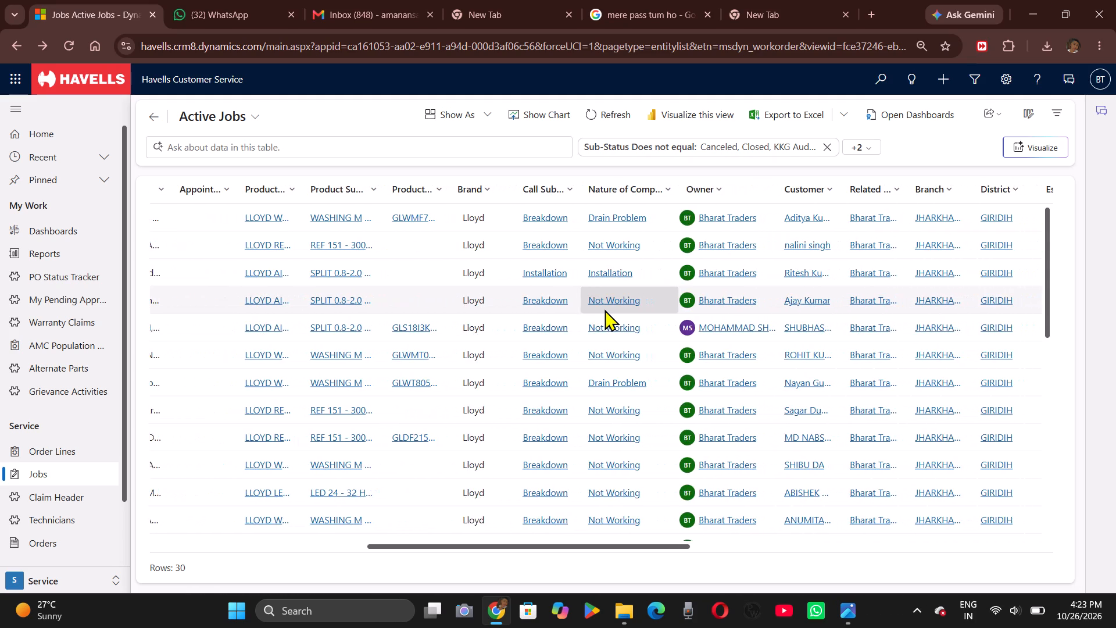
{"action": "scroll", "coordinate": [604, 309], "scroll_direction": "up", "scroll_amount": 2}
{"action": "scroll", "coordinate": [604, 309], "scroll_direction": "down", "scroll_amount": 2}
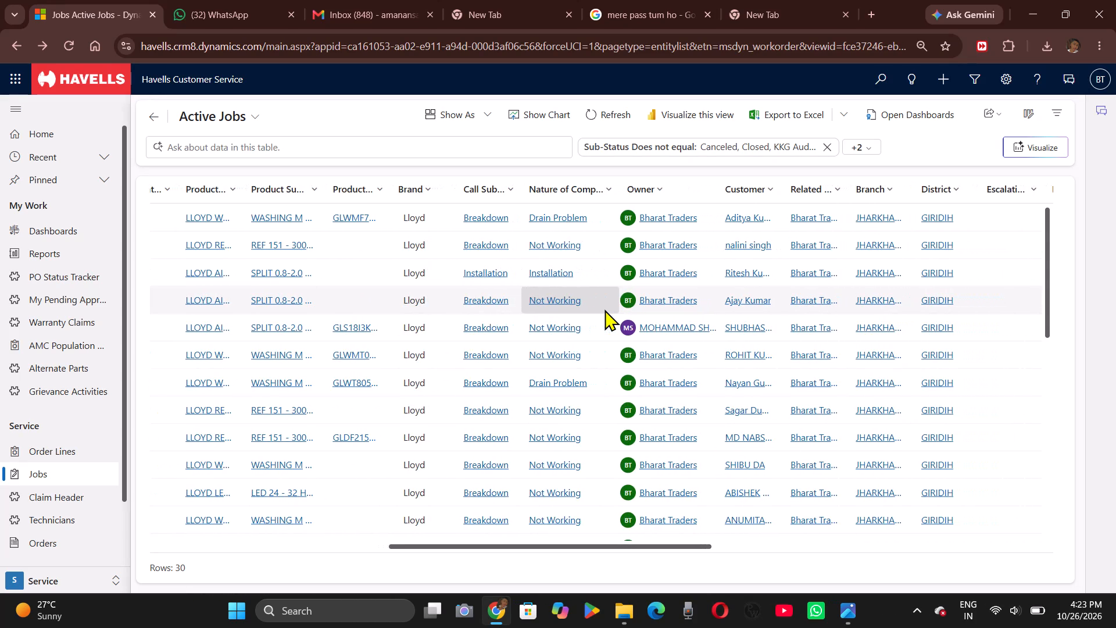
{"action": "scroll", "coordinate": [604, 309], "scroll_direction": "down", "scroll_amount": 1}
{"action": "scroll", "coordinate": [667, 391], "scroll_direction": "down", "scroll_amount": 2}
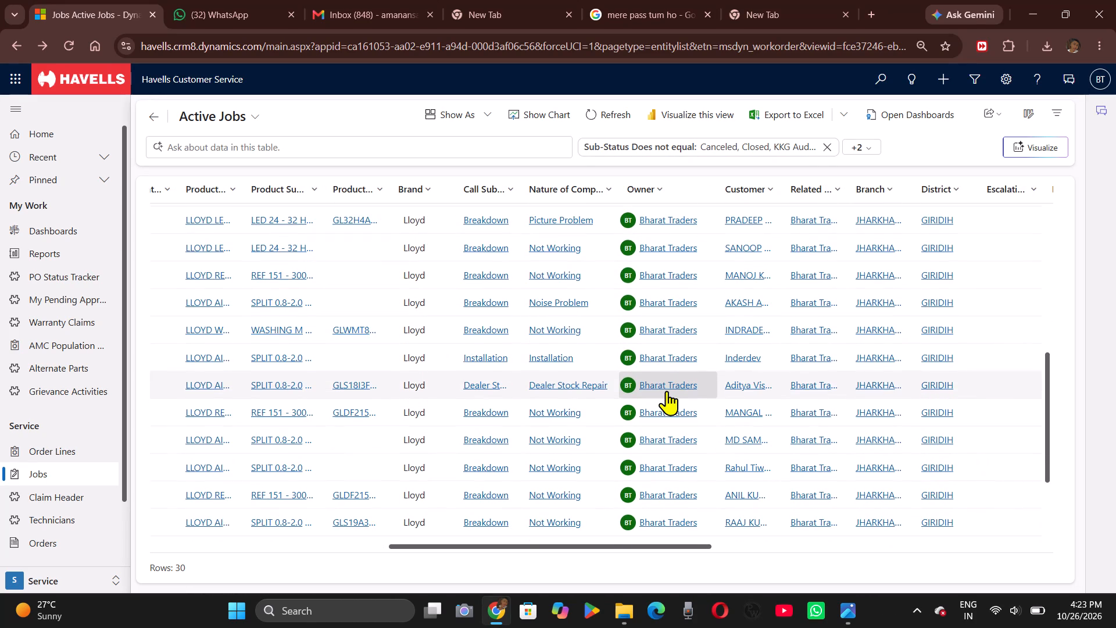
{"action": "scroll", "coordinate": [667, 391], "scroll_direction": "up", "scroll_amount": 4}
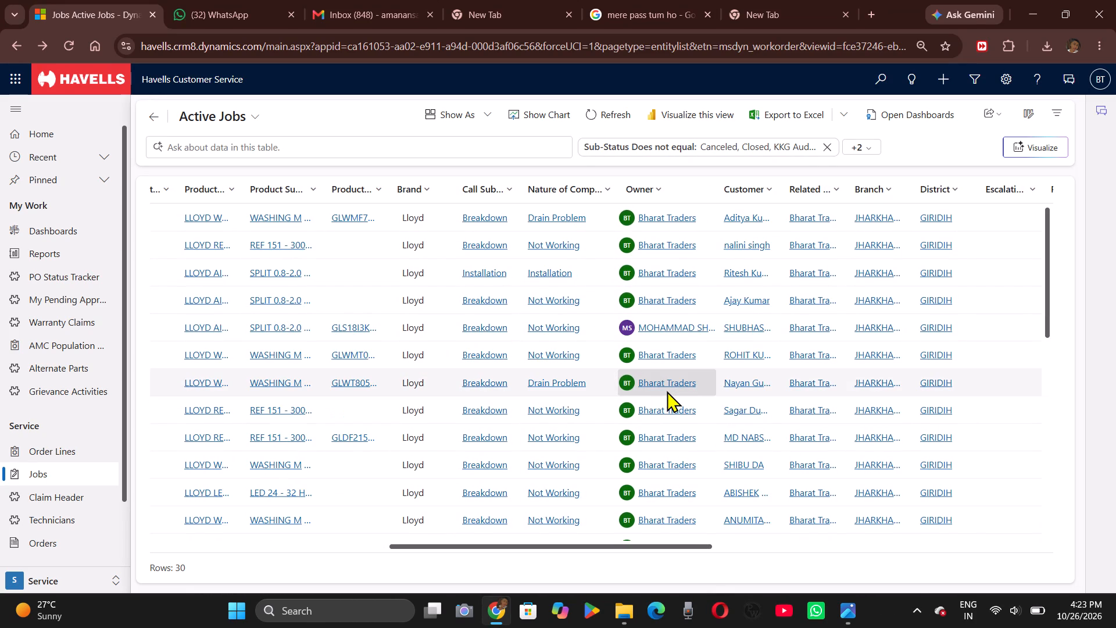
{"action": "scroll", "coordinate": [667, 391], "scroll_direction": "right", "scroll_amount": 2}
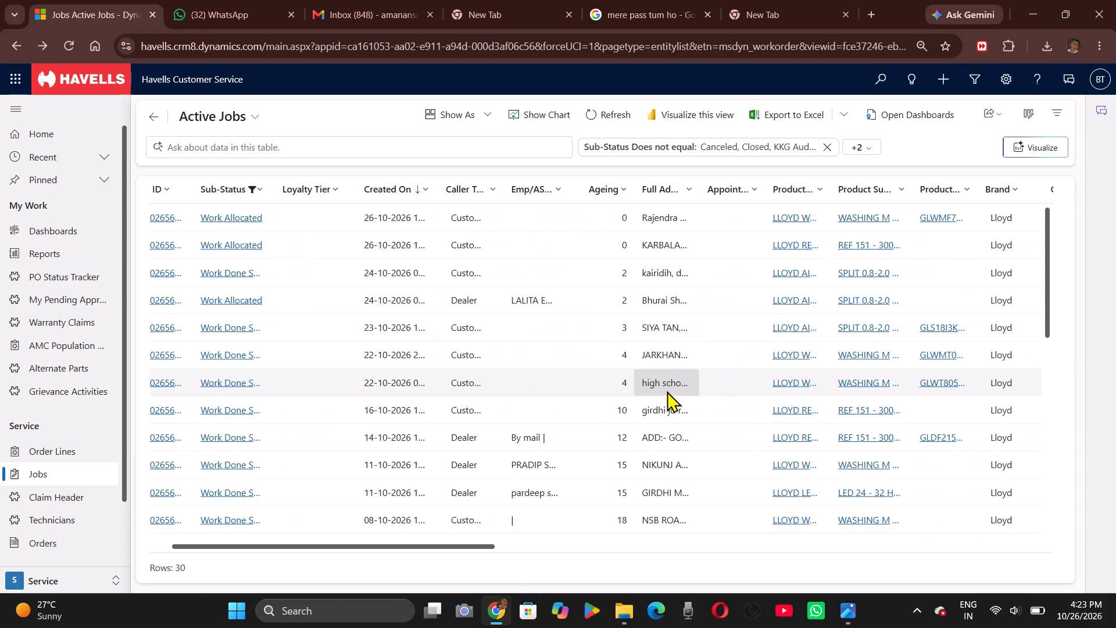
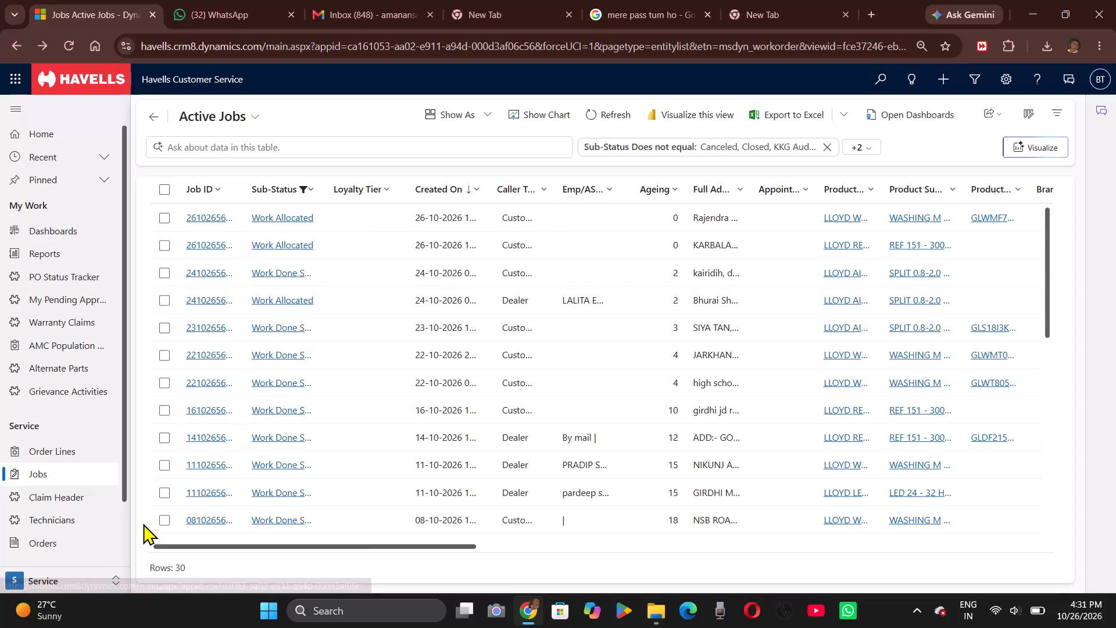
Switch to the Inventory area and open the Purchase Order Tracker.
{"action": "left_click", "coordinate": [59, 570]}
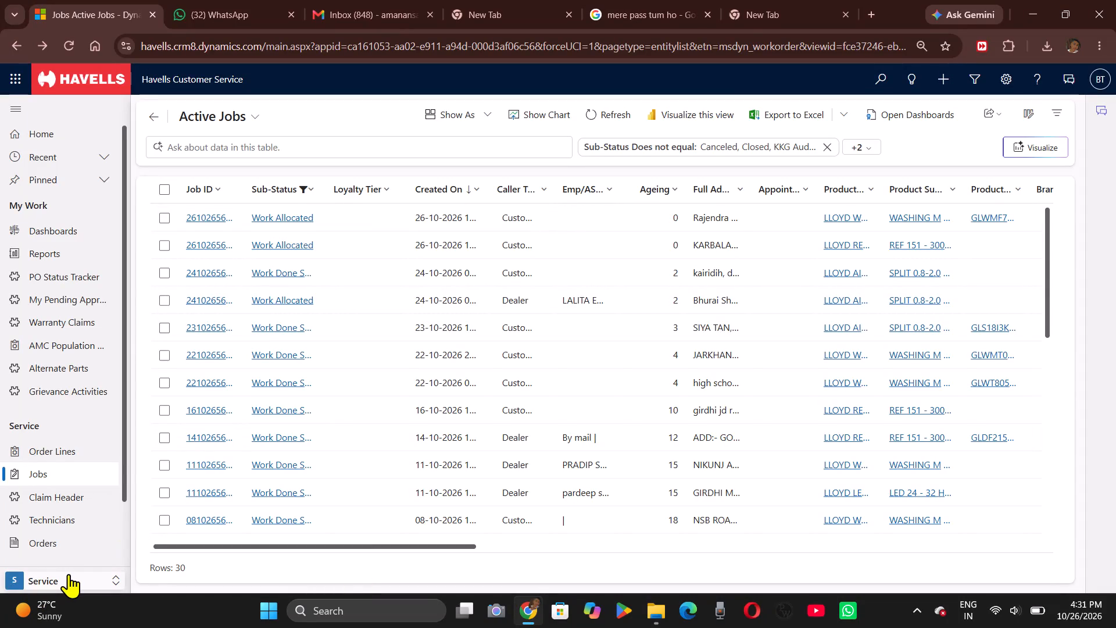
{"action": "left_click", "coordinate": [69, 574]}
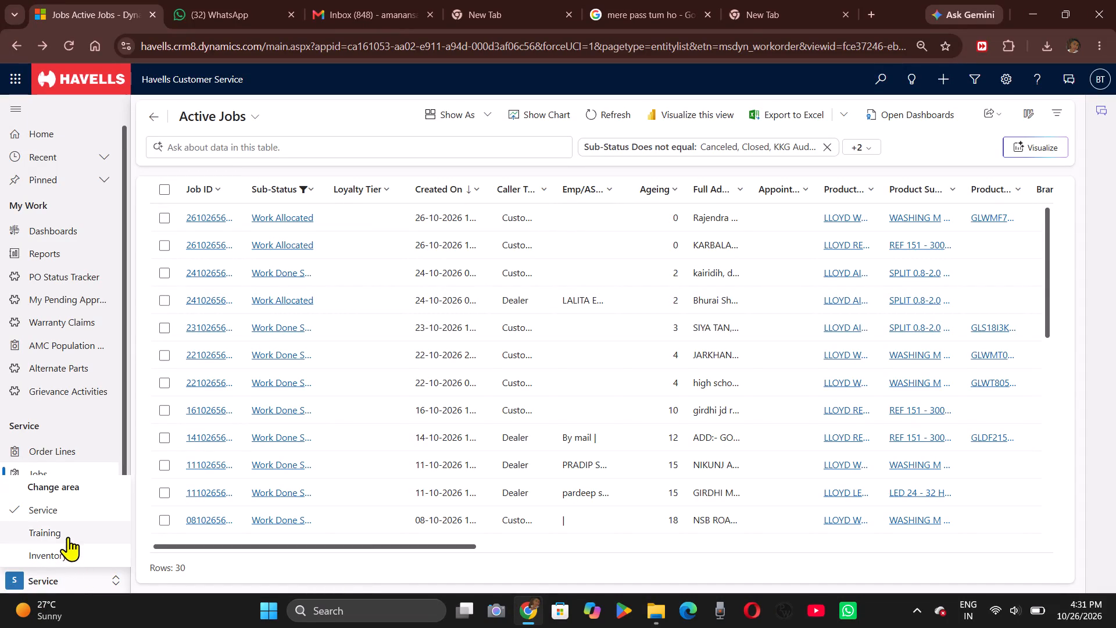
{"action": "left_click", "coordinate": [73, 554]}
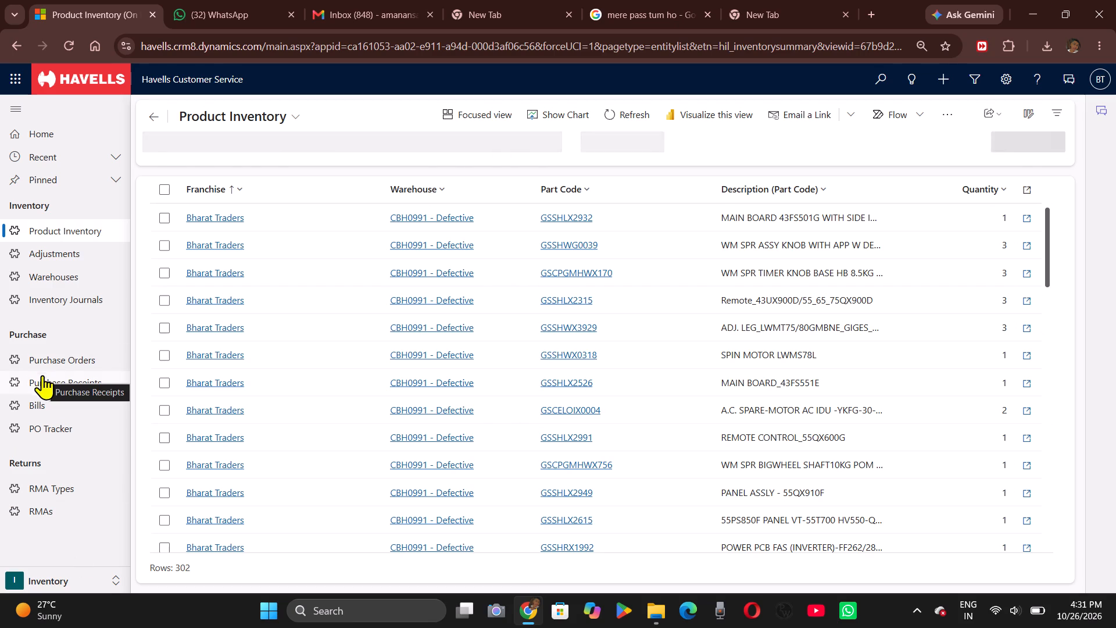
{"action": "left_click", "coordinate": [49, 436]}
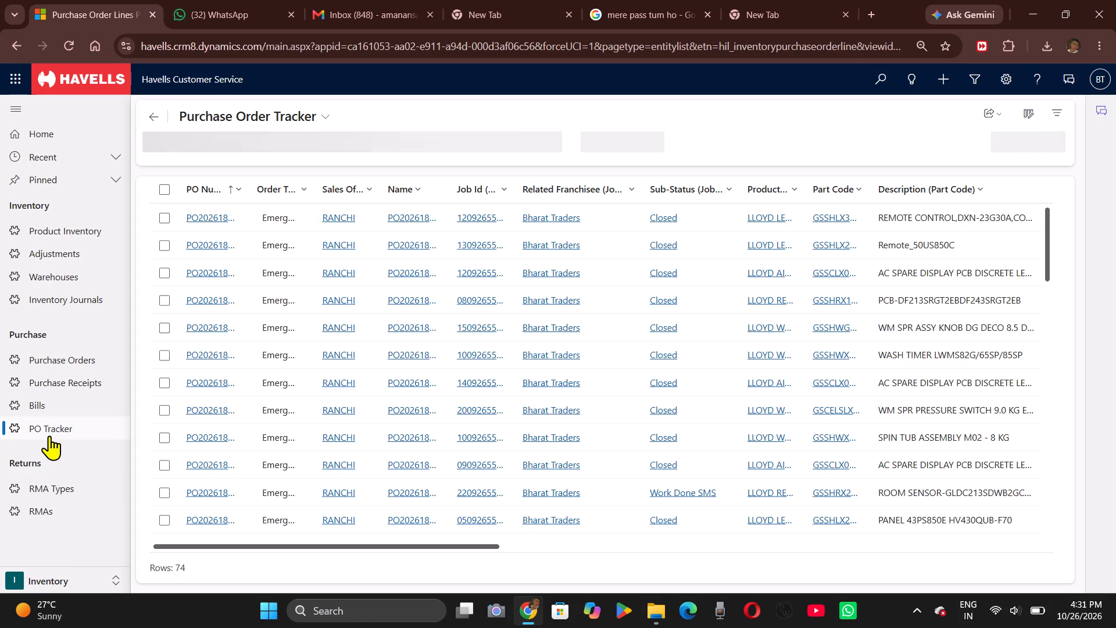
Filter the purchase order tracker by part code equal to GSCELOIX0070.
{"action": "left_click", "coordinate": [828, 180]}
{"action": "left_click", "coordinate": [850, 278]}
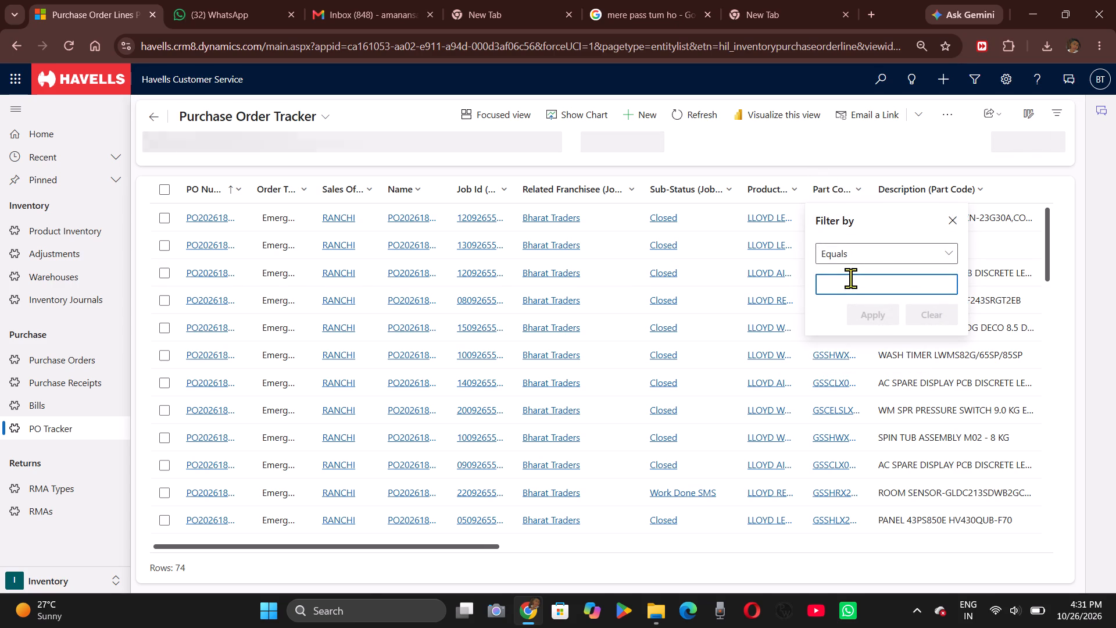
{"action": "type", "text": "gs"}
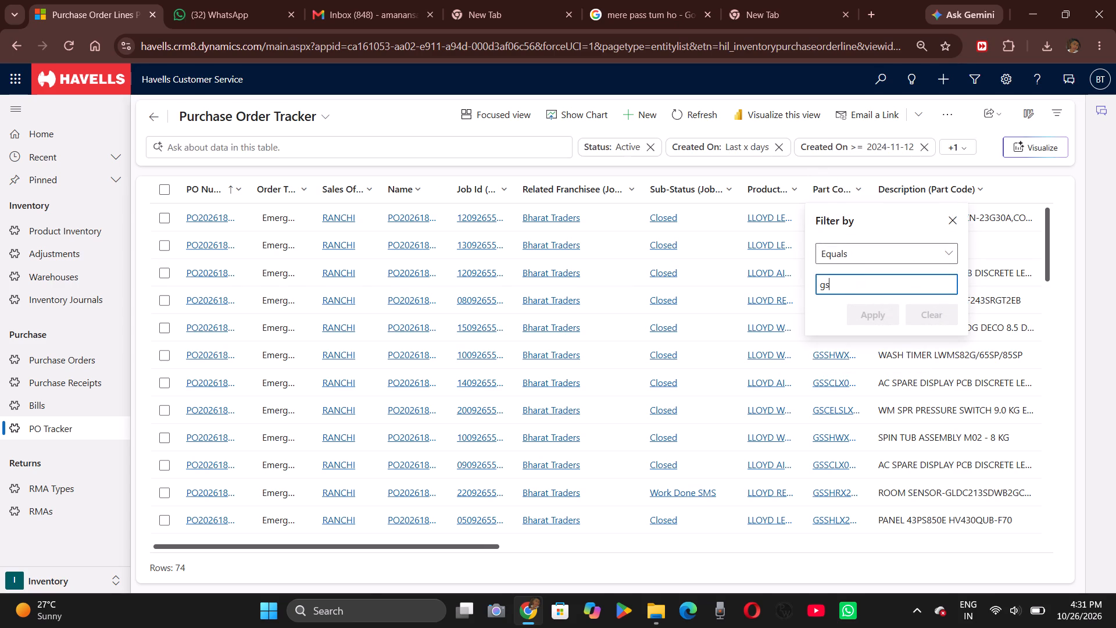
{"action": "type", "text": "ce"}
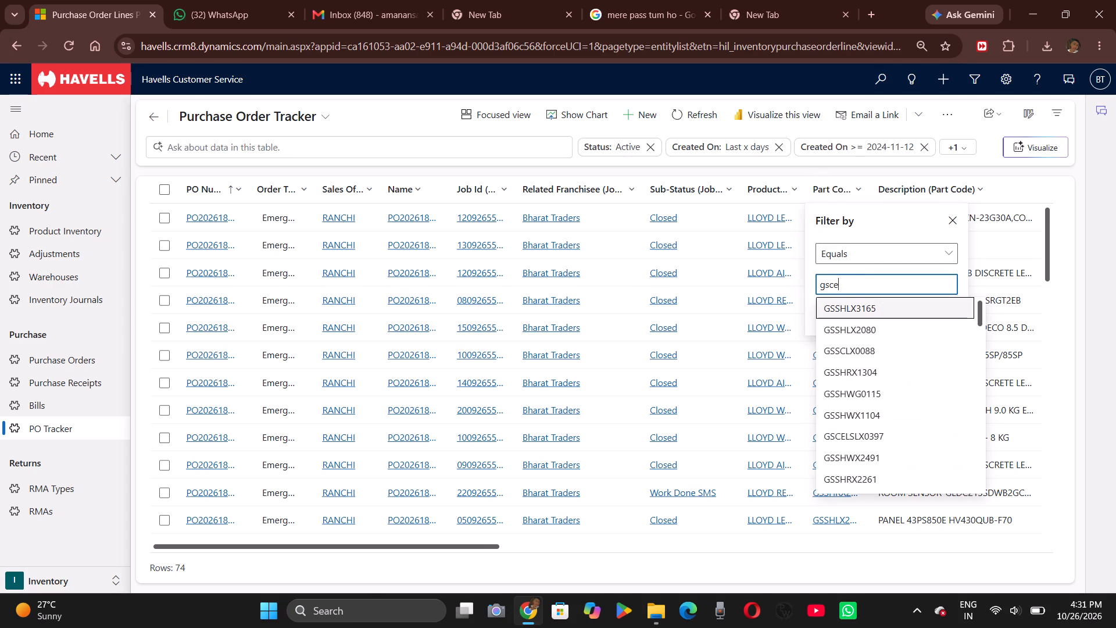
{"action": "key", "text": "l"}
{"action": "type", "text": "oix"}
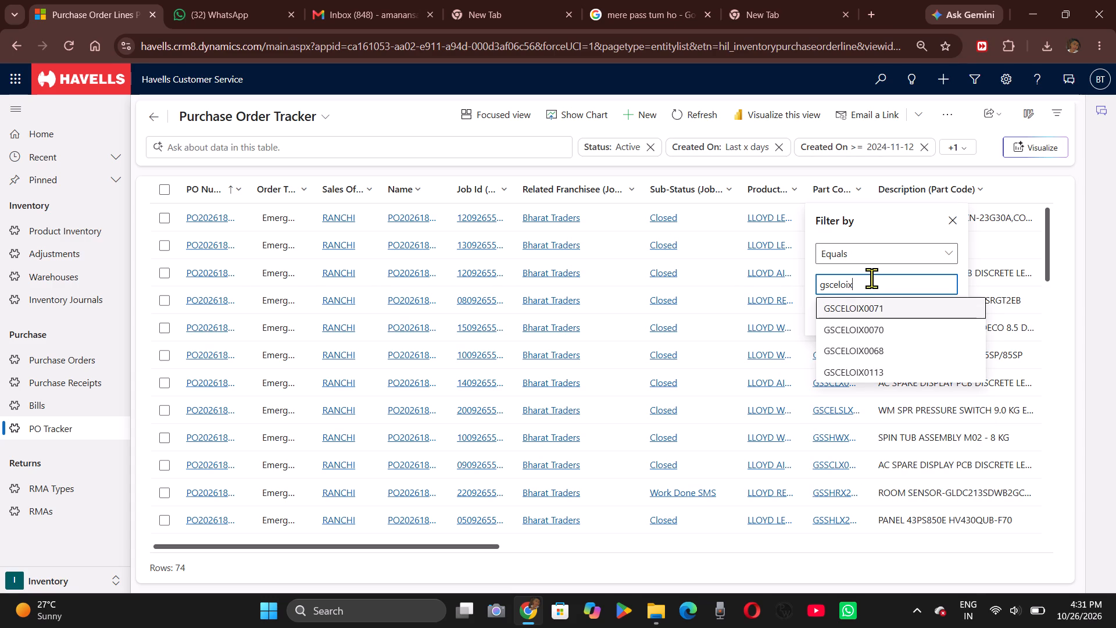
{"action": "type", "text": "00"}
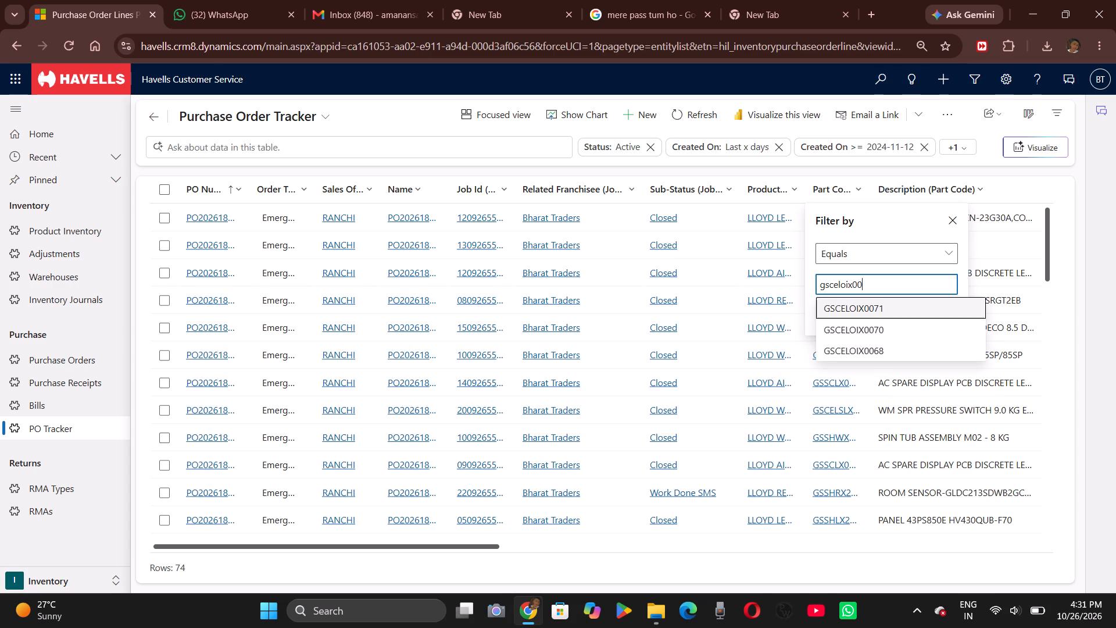
{"action": "left_click", "coordinate": [878, 322]}
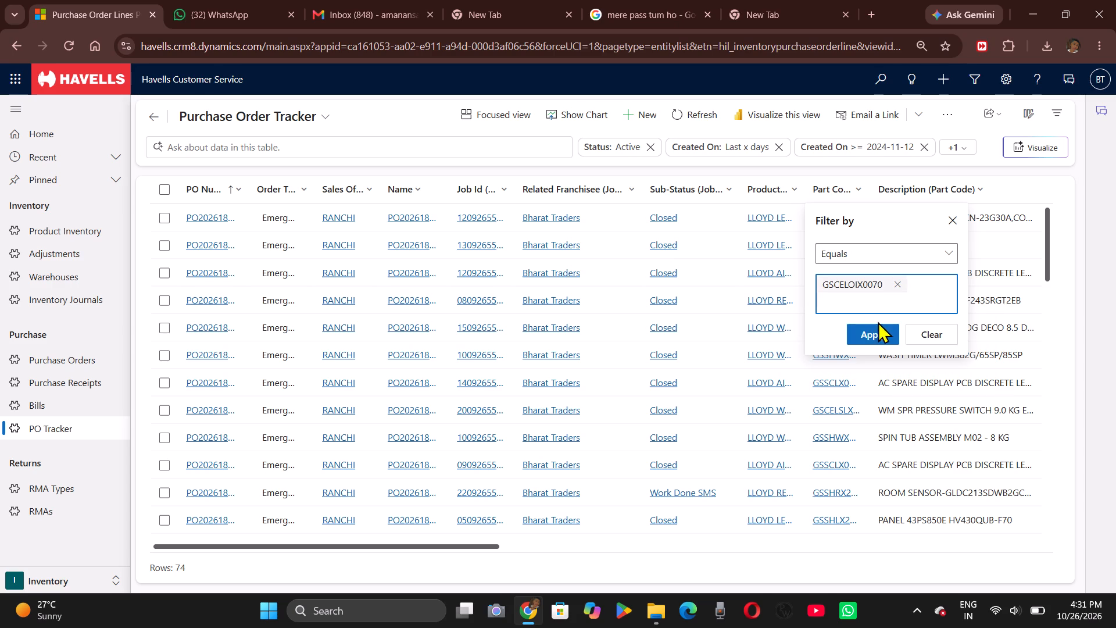
{"action": "left_click", "coordinate": [868, 329]}
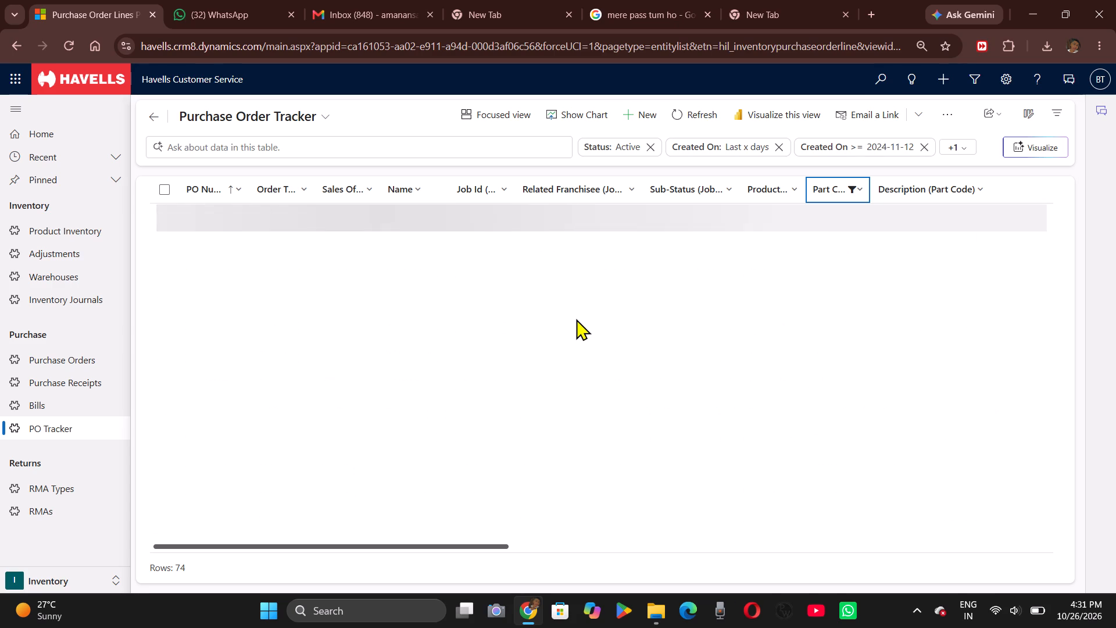
Review the dispatch details and linked job of the order line with job sub-status Work Done, returning to the tracker list.
{"action": "scroll", "coordinate": [668, 323], "scroll_direction": "left", "scroll_amount": 1}
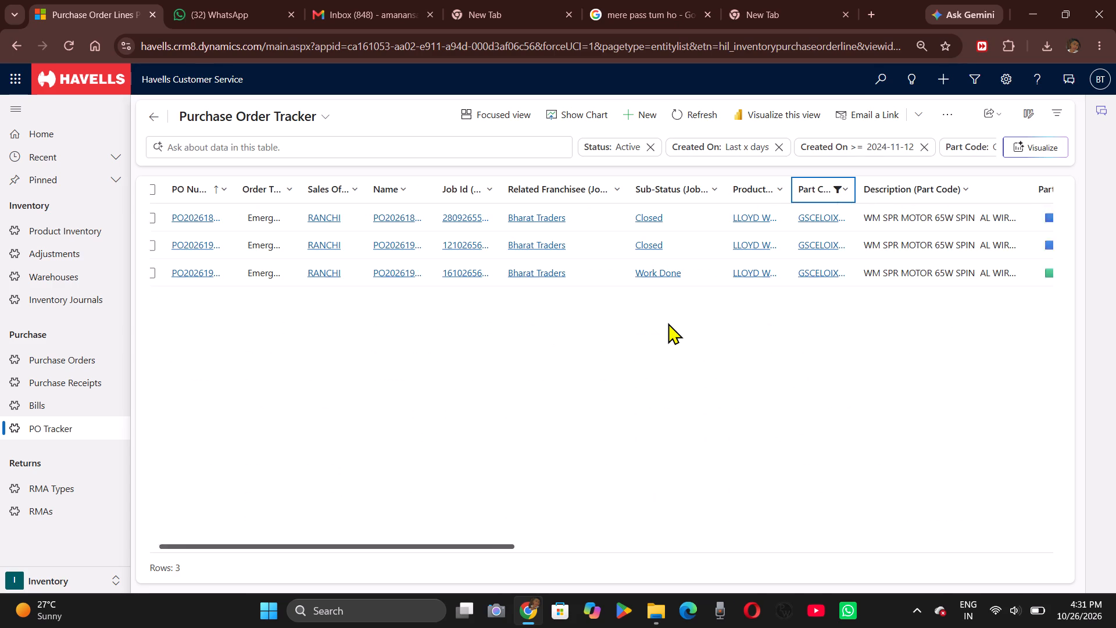
{"action": "scroll", "coordinate": [668, 323], "scroll_direction": "left", "scroll_amount": 2}
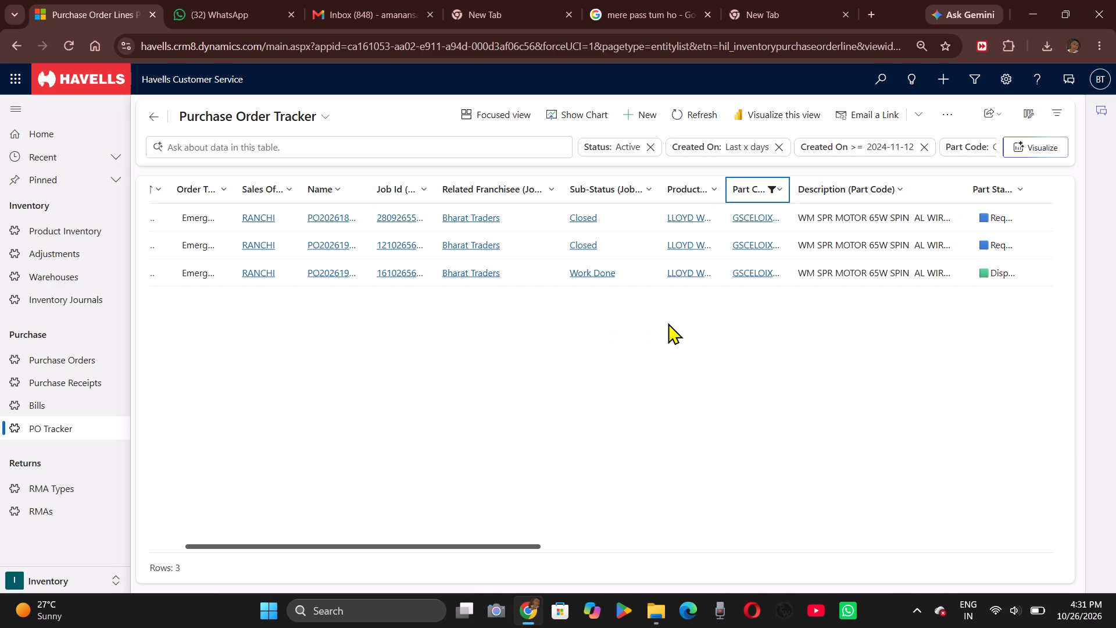
{"action": "scroll", "coordinate": [668, 323], "scroll_direction": "left", "scroll_amount": 1}
{"action": "triple_click", "coordinate": [507, 279]}
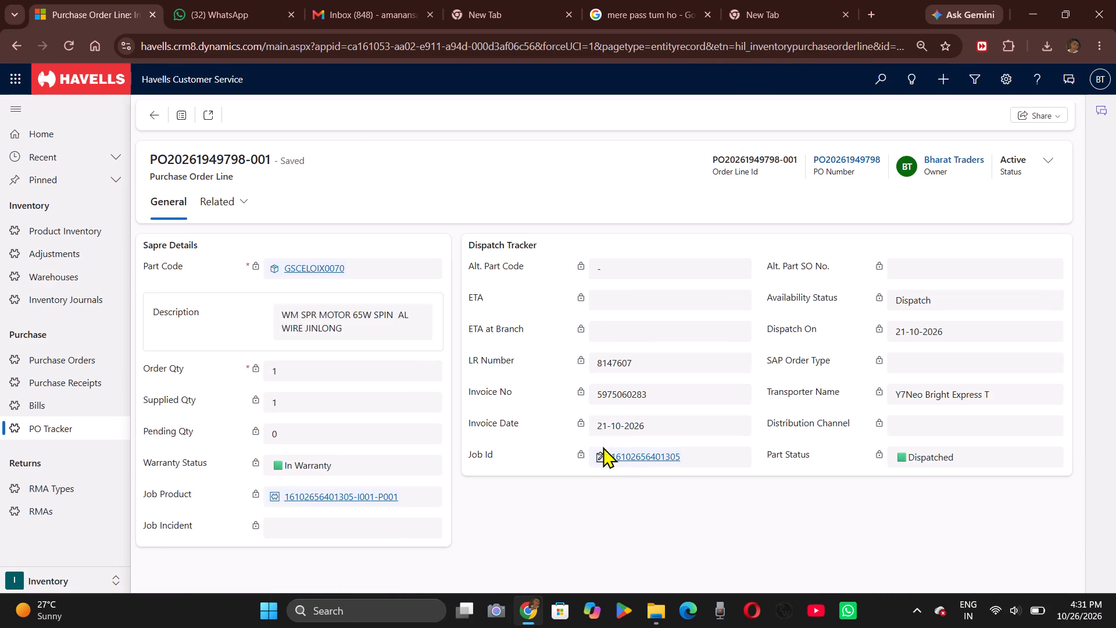
{"action": "left_click", "coordinate": [620, 458]}
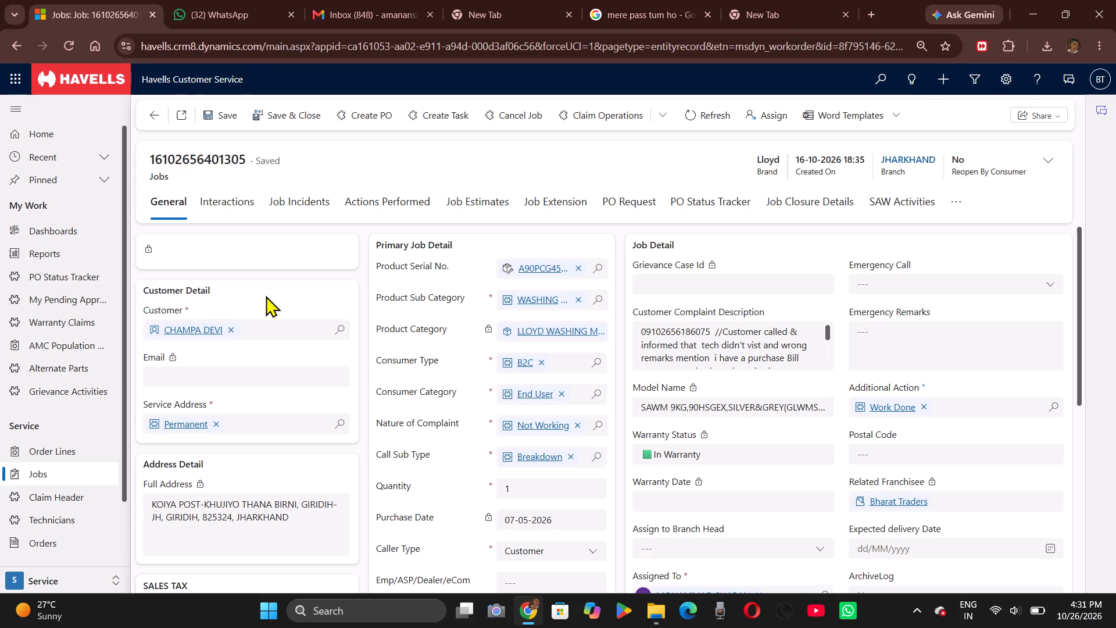
{"action": "left_click", "coordinate": [149, 116]}
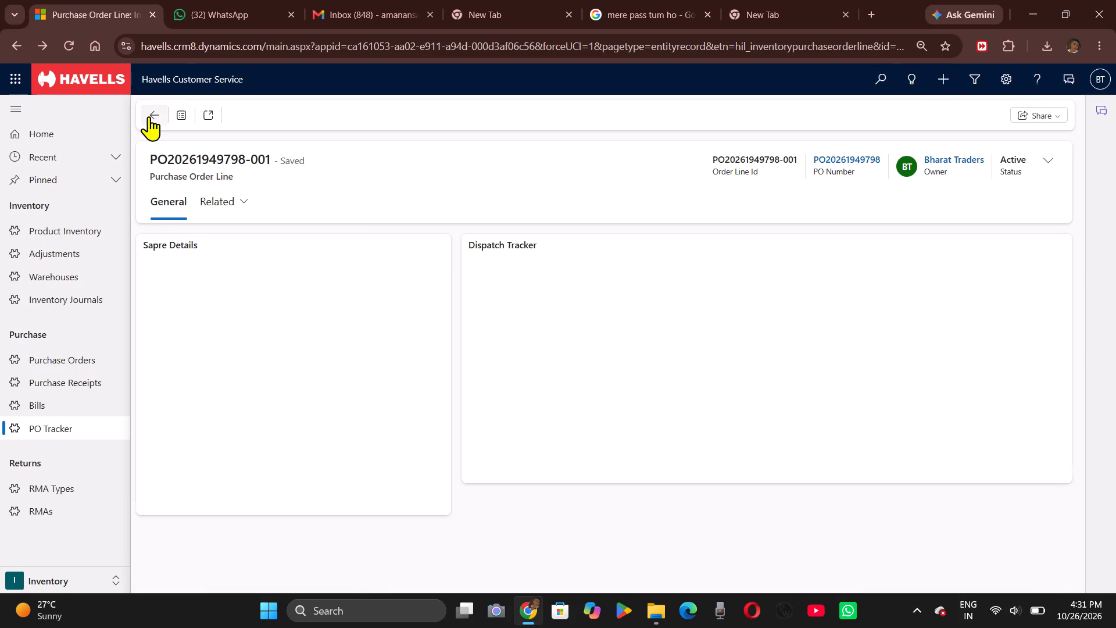
{"action": "left_click", "coordinate": [149, 116]}
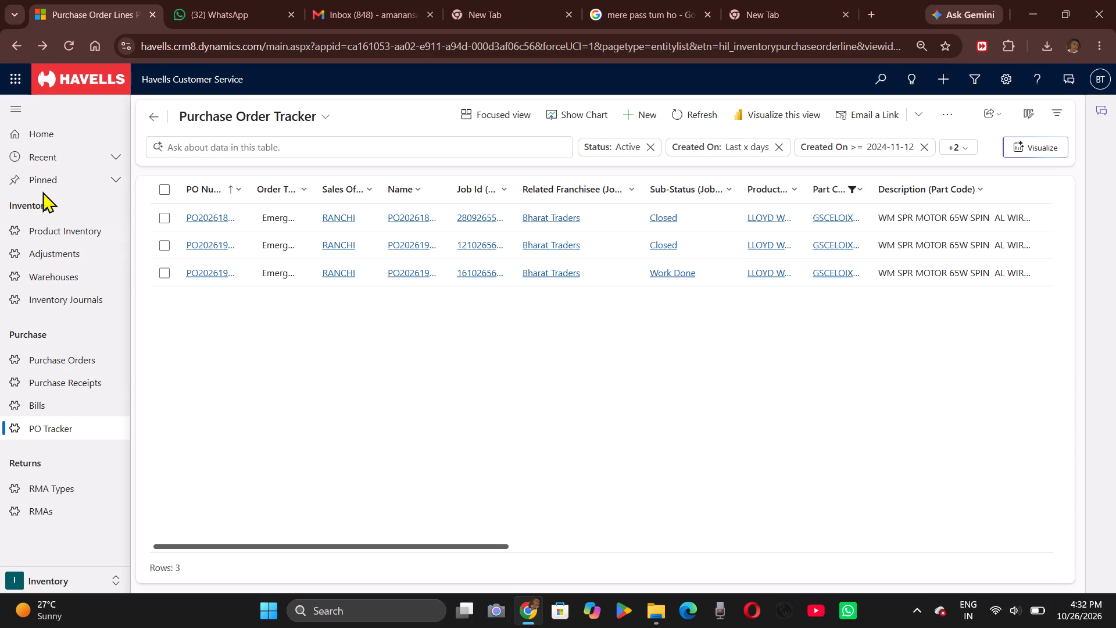
Reload the purchase order tracker without the part code filter and switch back to the Service area.
{"action": "left_click", "coordinate": [61, 38]}
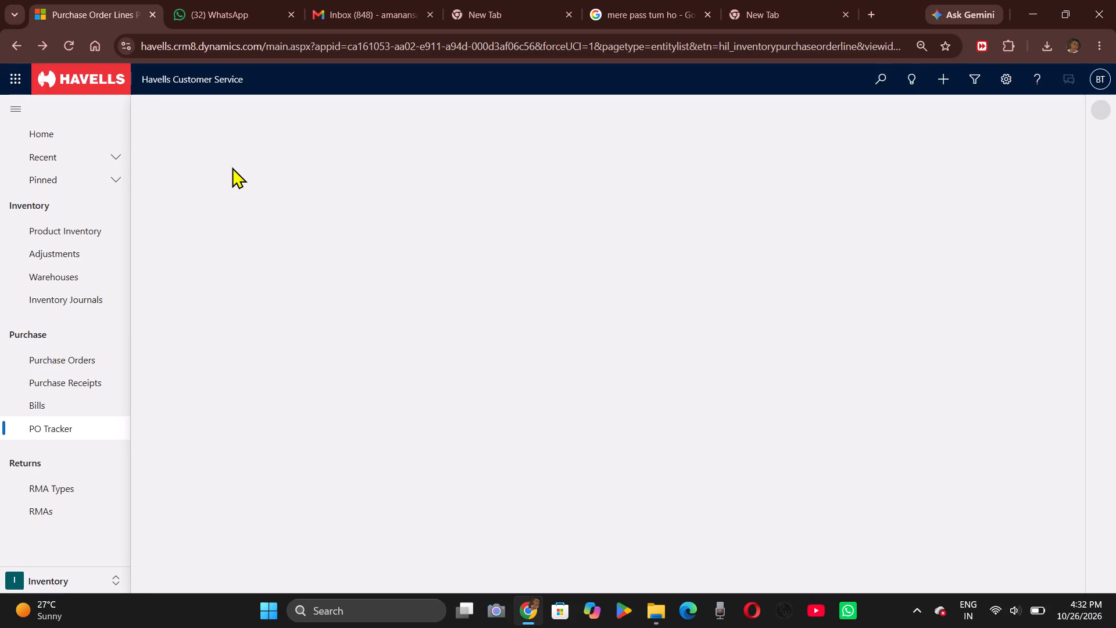
{"action": "left_click", "coordinate": [66, 574]}
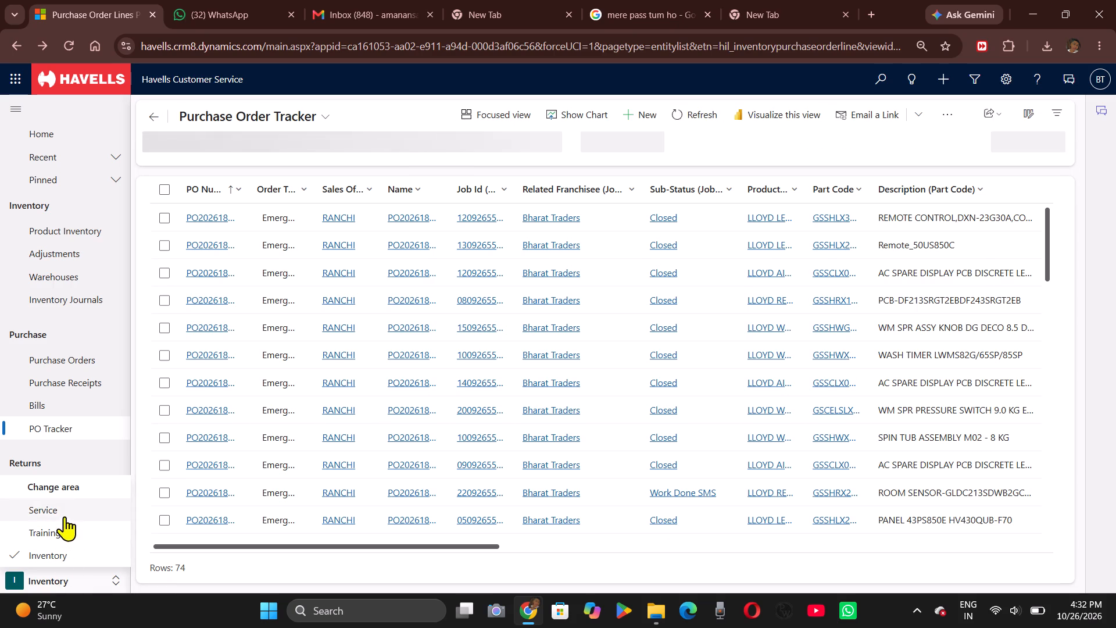
{"action": "left_click", "coordinate": [54, 509]}
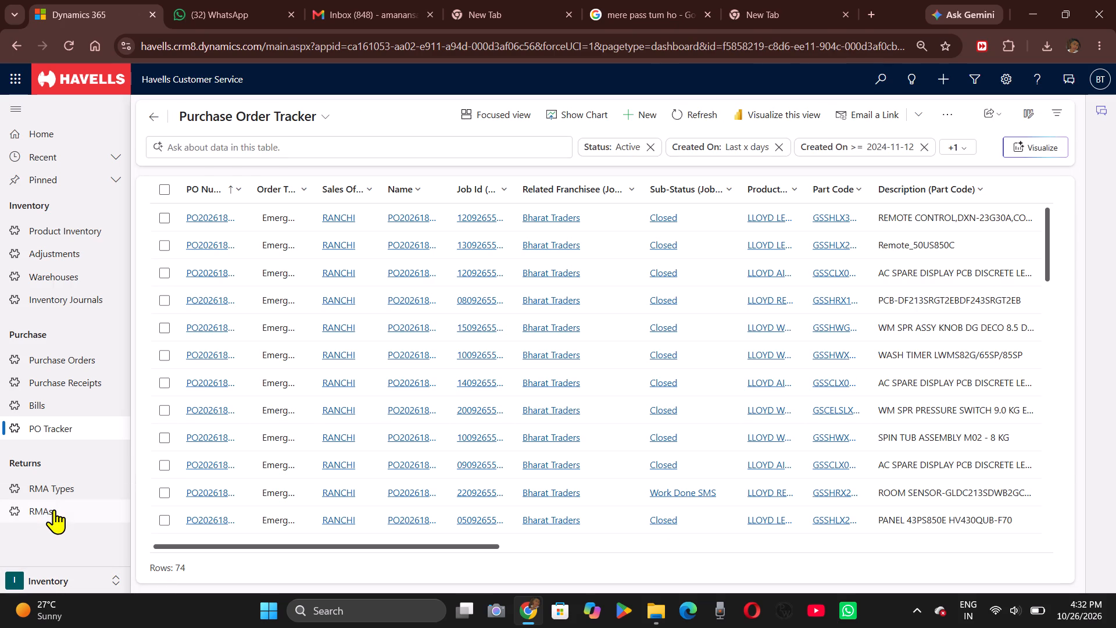
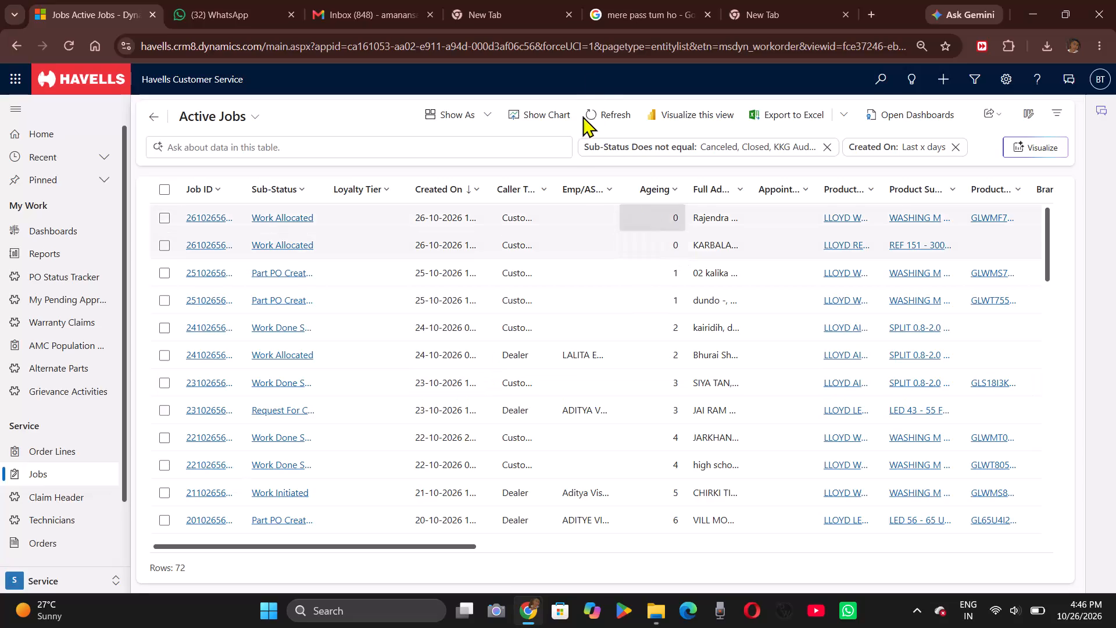
Refresh the Active Jobs list and examine its sub-status, ageing, product, complaint, owner and location columns.
{"action": "left_click", "coordinate": [593, 117]}
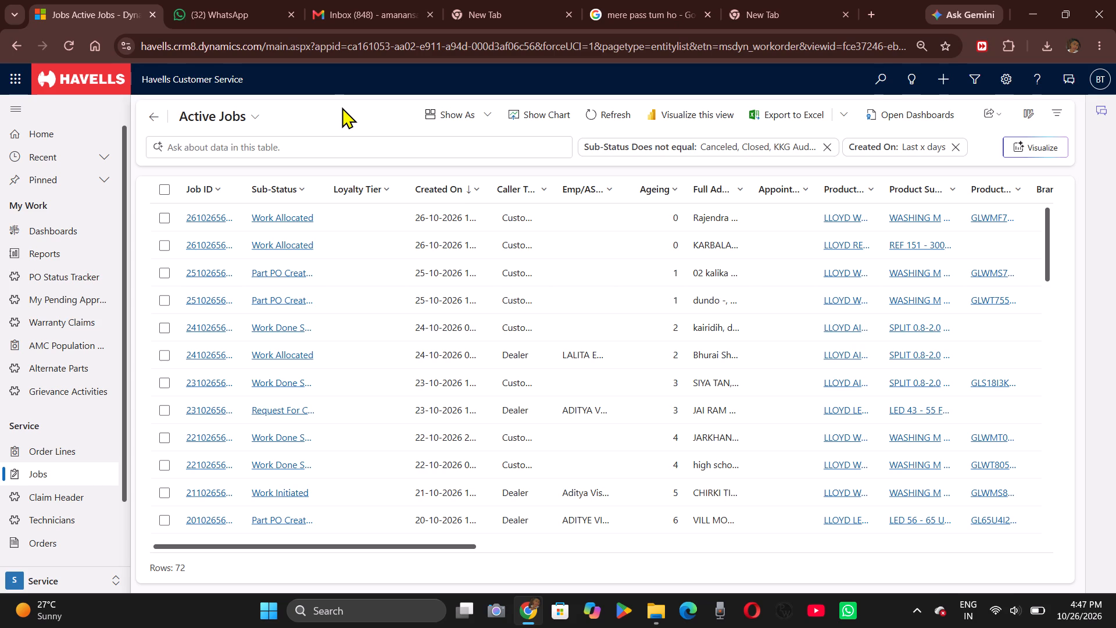
{"action": "scroll", "coordinate": [463, 205], "scroll_direction": "up", "scroll_amount": 1}
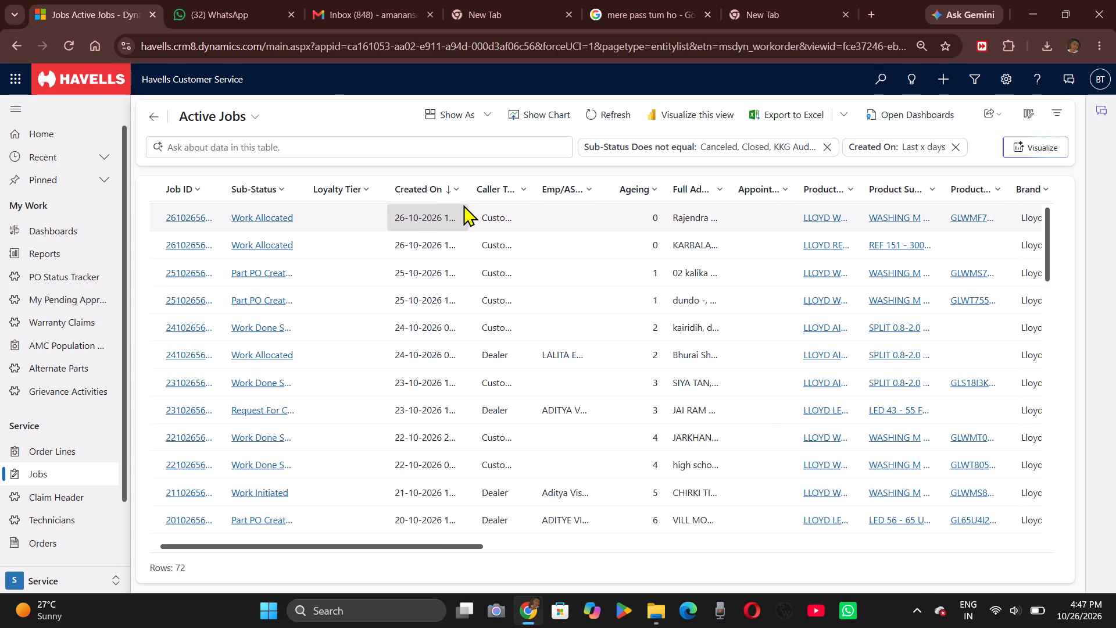
{"action": "scroll", "coordinate": [463, 205], "scroll_direction": "up", "scroll_amount": 1}
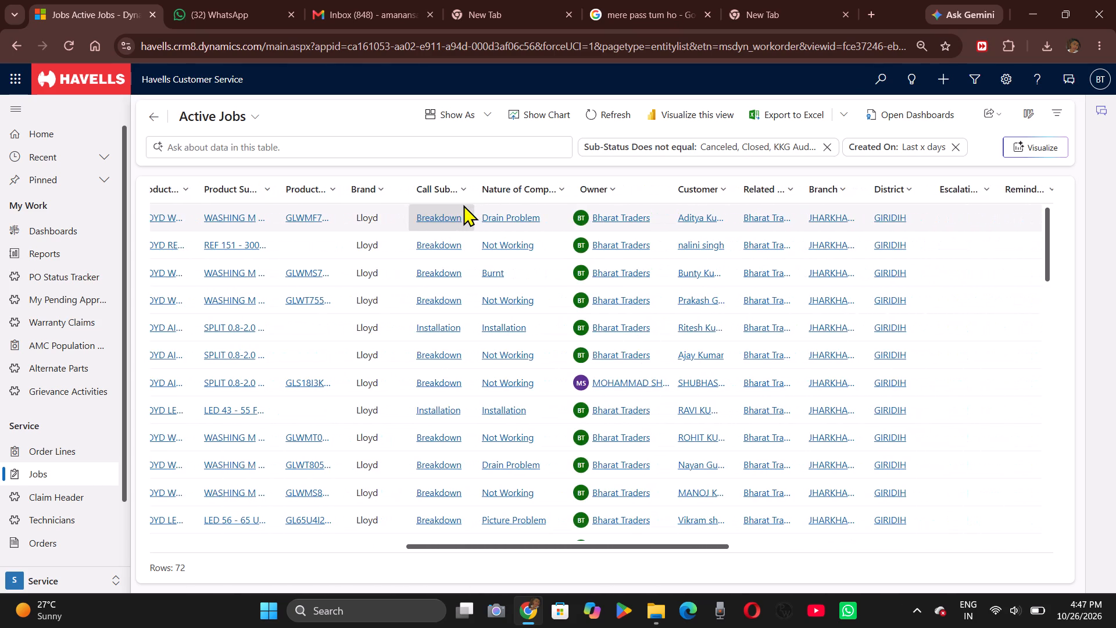
{"action": "scroll", "coordinate": [463, 205], "scroll_direction": "up", "scroll_amount": 1}
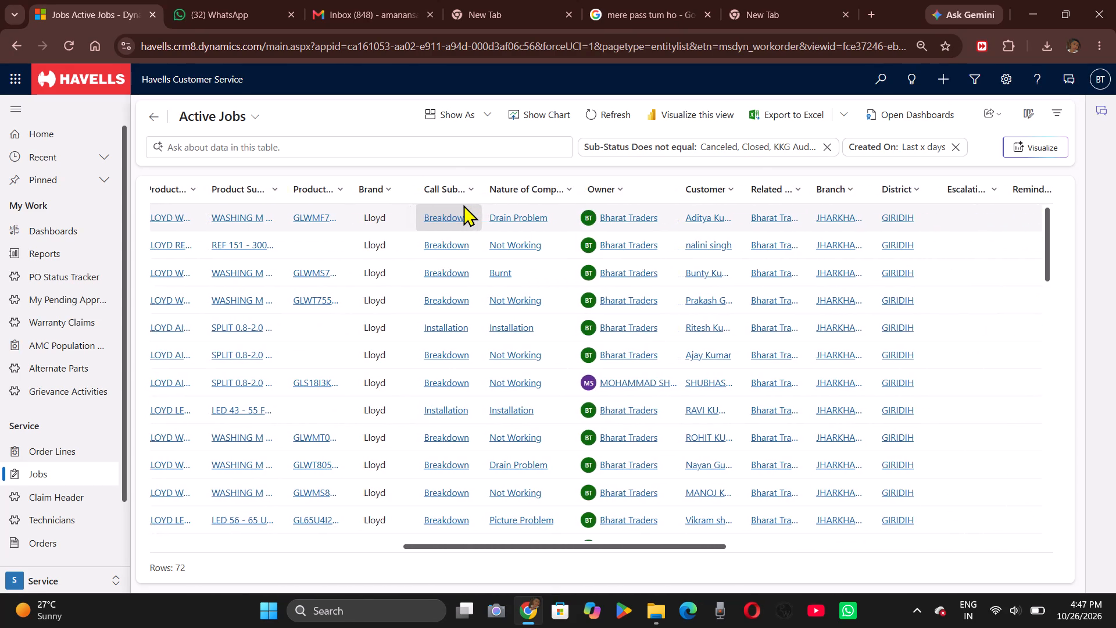
{"action": "scroll", "coordinate": [463, 205], "scroll_direction": "up", "scroll_amount": 1}
{"action": "scroll", "coordinate": [463, 205], "scroll_direction": "right", "scroll_amount": 2}
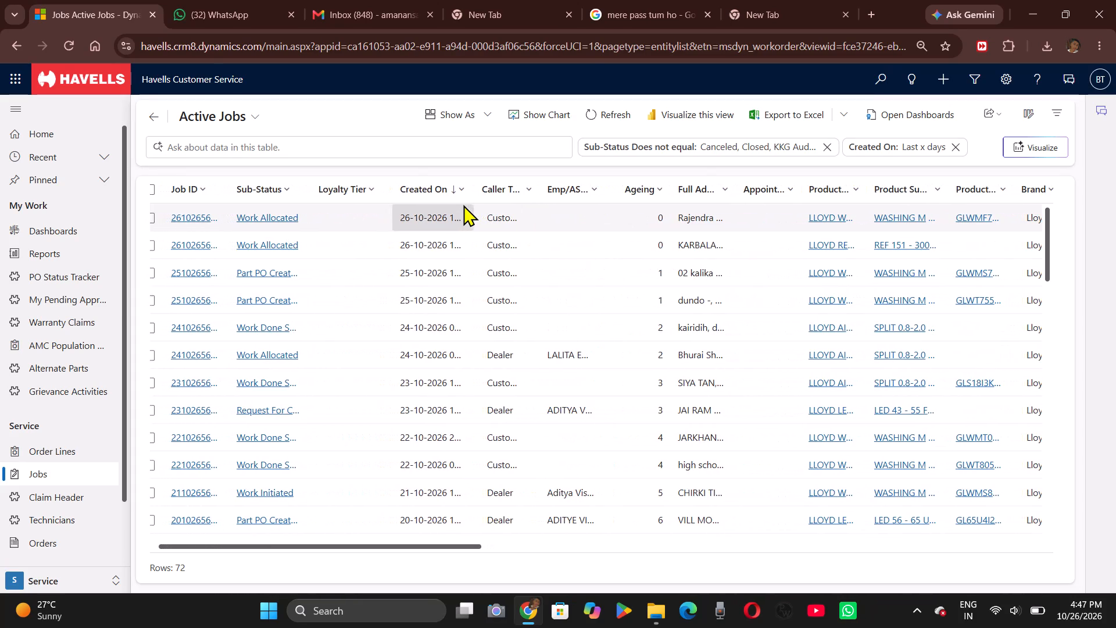
{"action": "scroll", "coordinate": [427, 241], "scroll_direction": "right", "scroll_amount": 1}
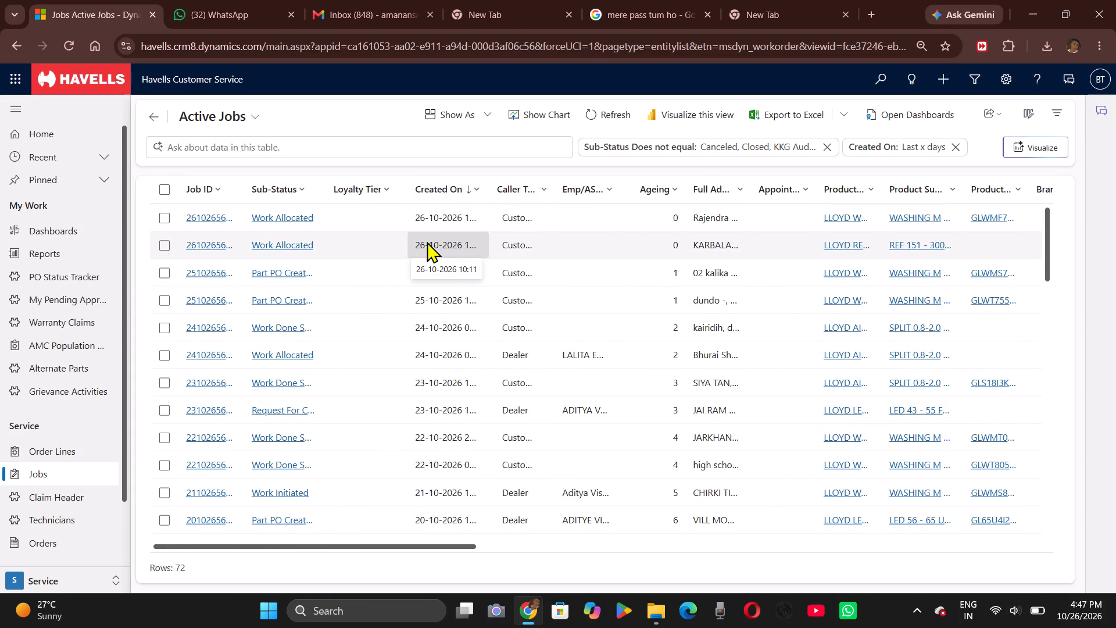